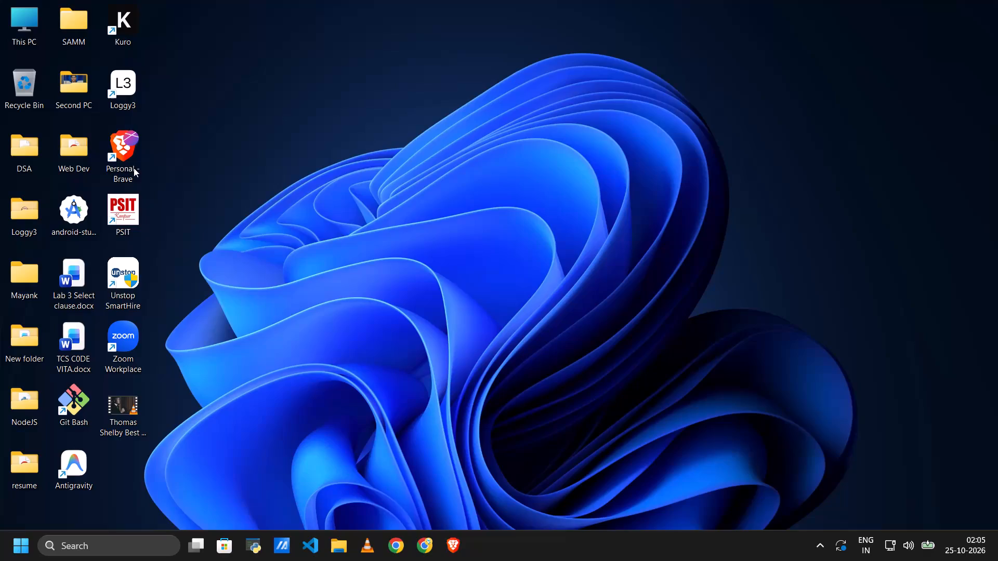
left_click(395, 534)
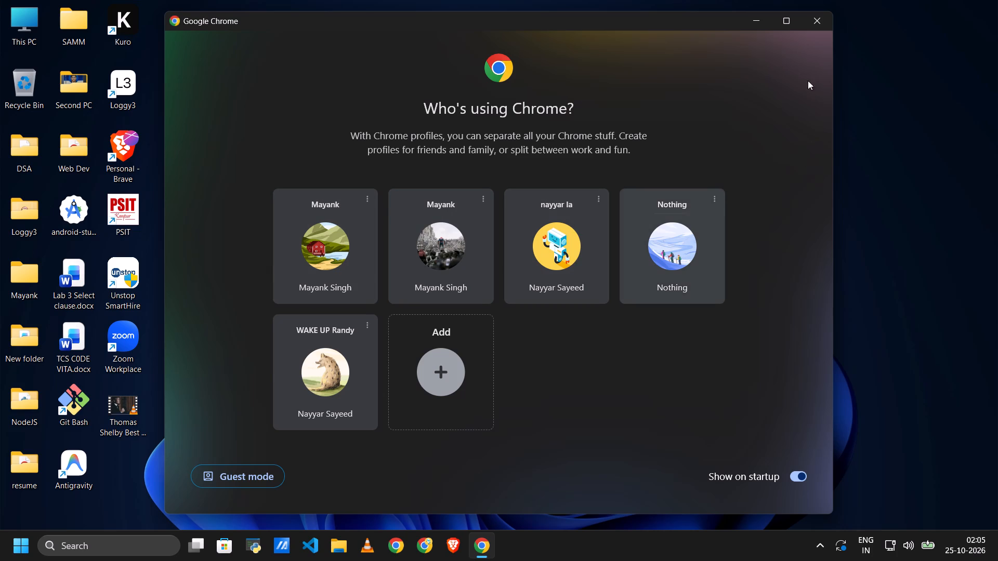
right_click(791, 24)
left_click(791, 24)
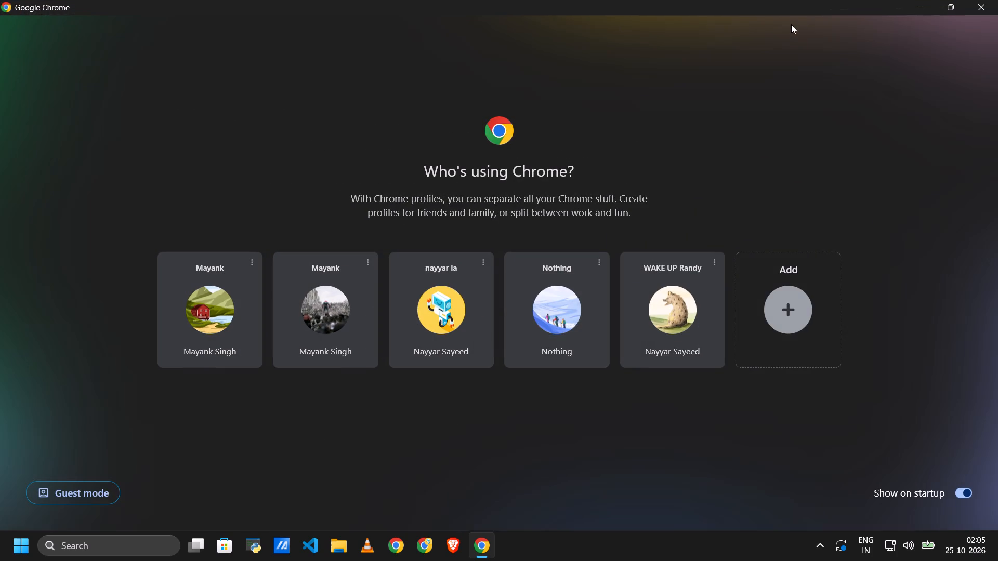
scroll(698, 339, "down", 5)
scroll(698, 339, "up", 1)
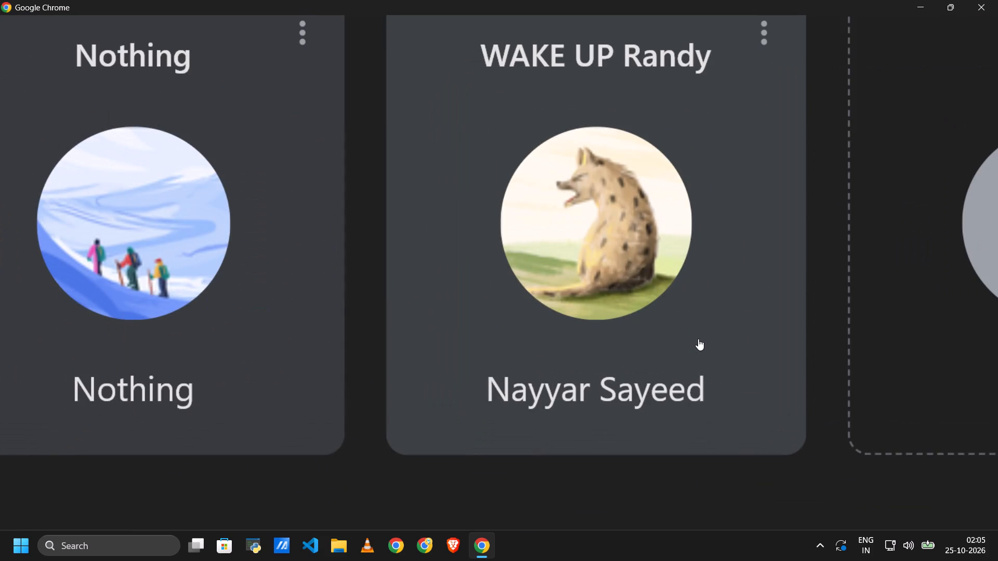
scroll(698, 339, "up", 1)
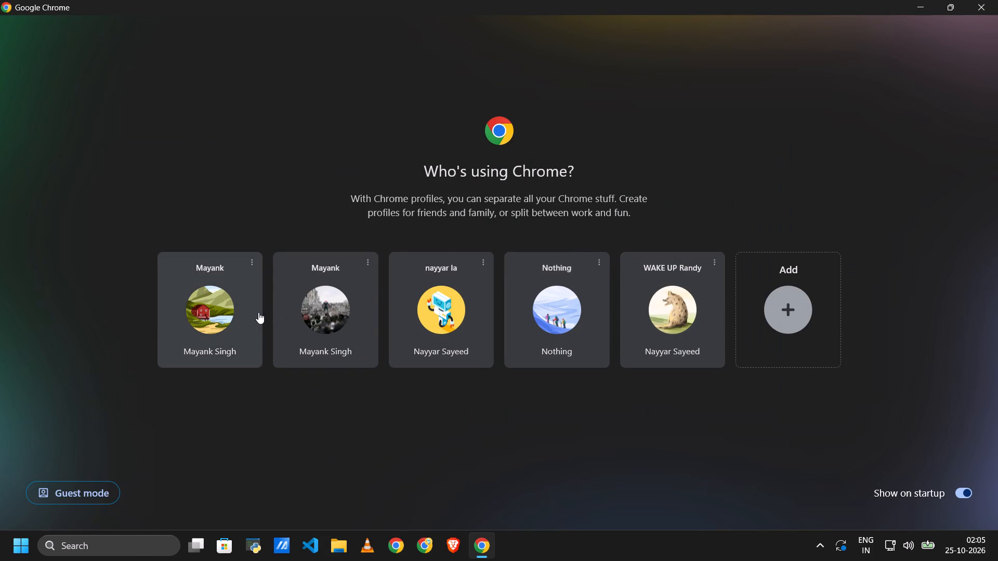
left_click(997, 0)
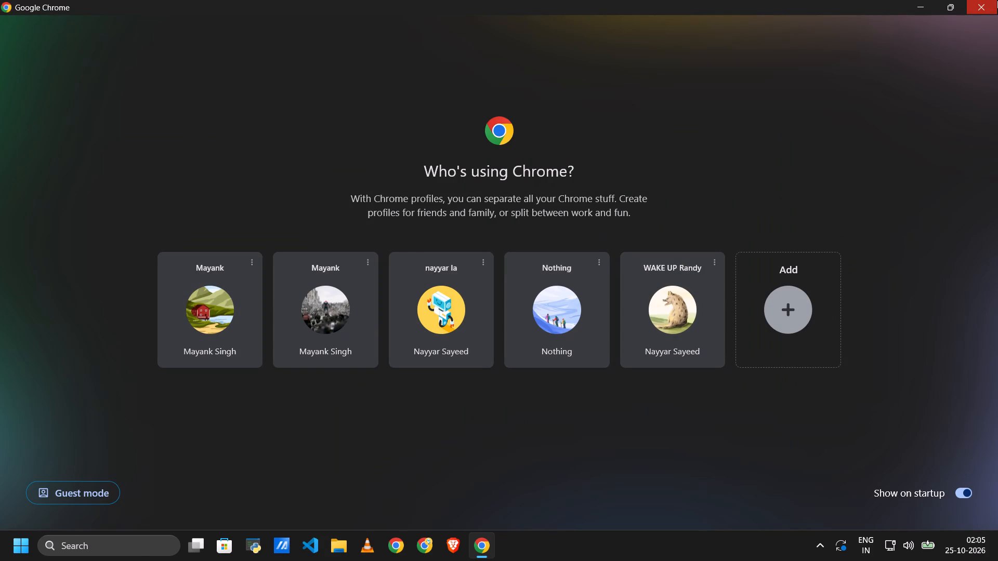
Refresh the desktop.
right_click(783, 100)
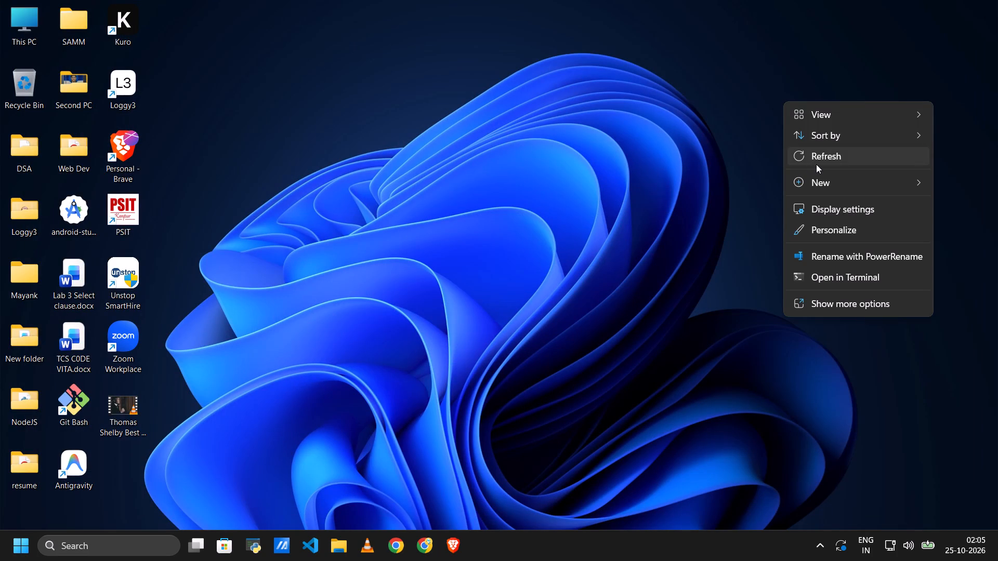
left_click(816, 164)
Lower the screen brightness to about half in the quick settings and close them.
left_click(941, 556)
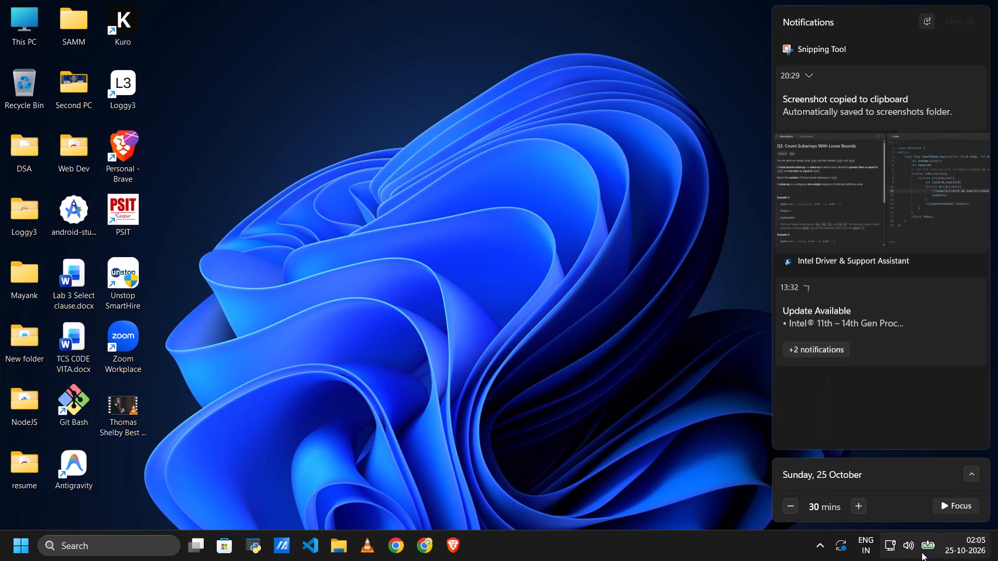
left_click(922, 552)
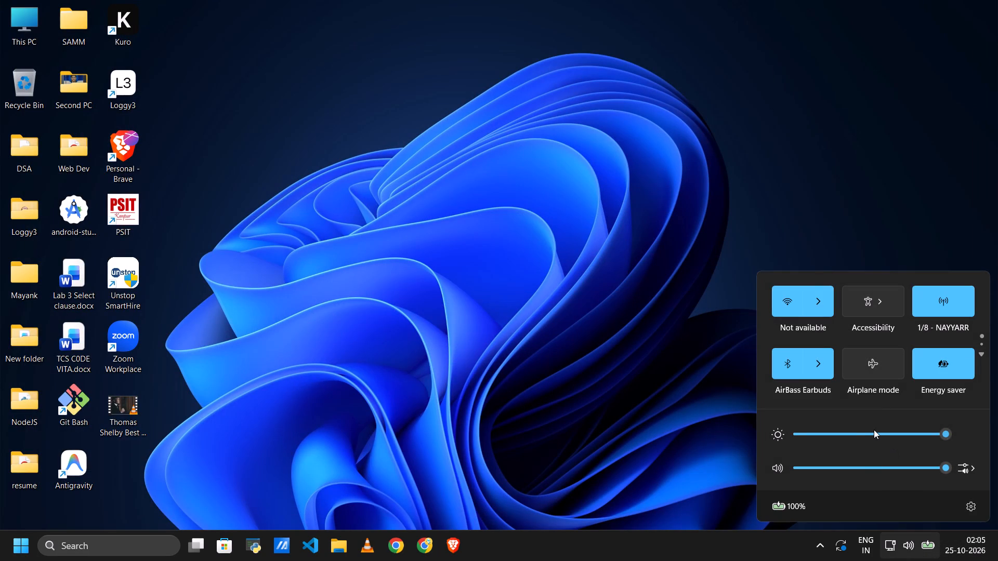
left_click(869, 431)
left_click_drag(869, 431, 879, 432)
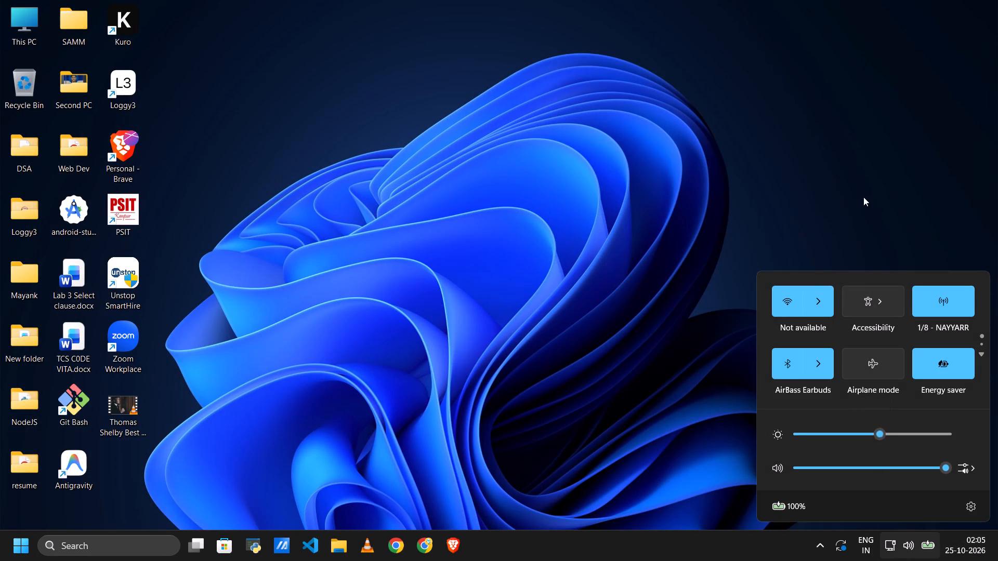
left_click(863, 197)
Refresh the desktop.
right_click(863, 197)
left_click(794, 245)
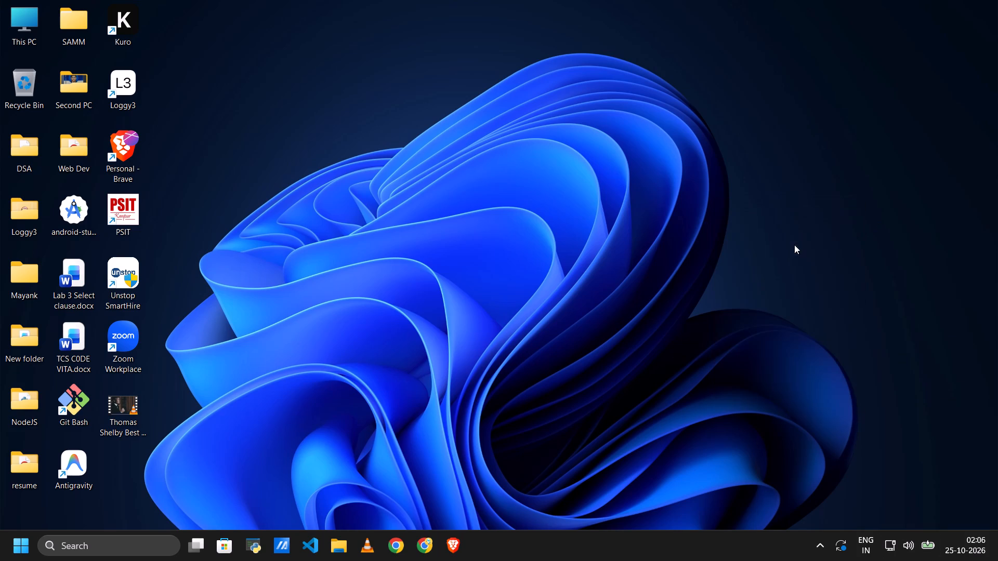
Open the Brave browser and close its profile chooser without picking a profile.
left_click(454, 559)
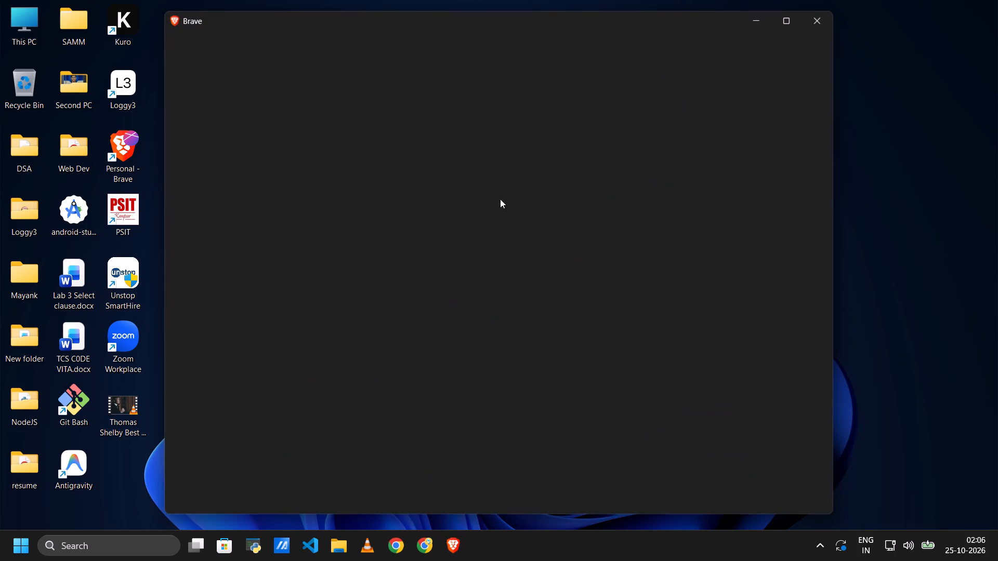
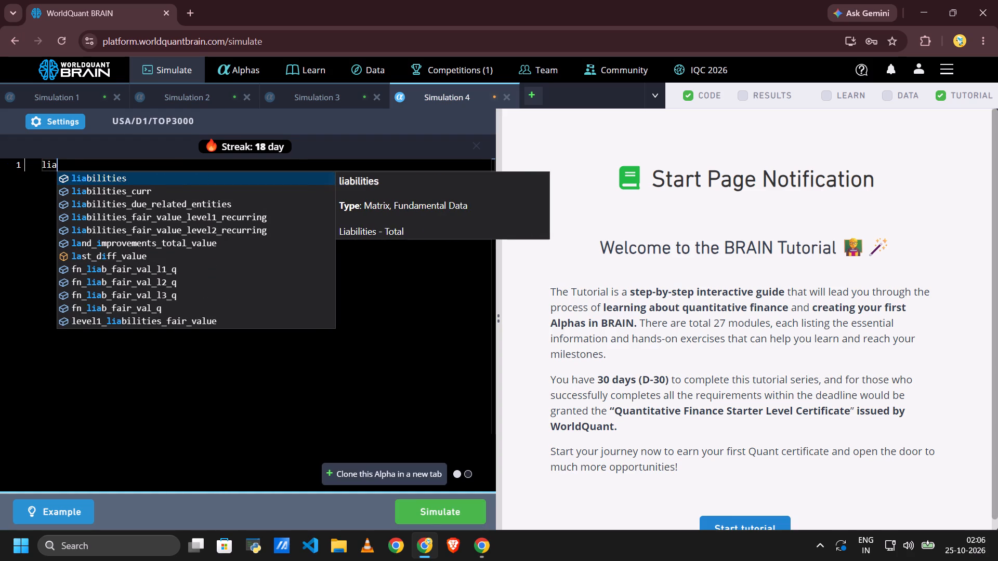
Complete the Simulation 4 expression as liabilities/assets, accepting the suggested liabilities field.
key("Return")
type("/ass")
type("ets")
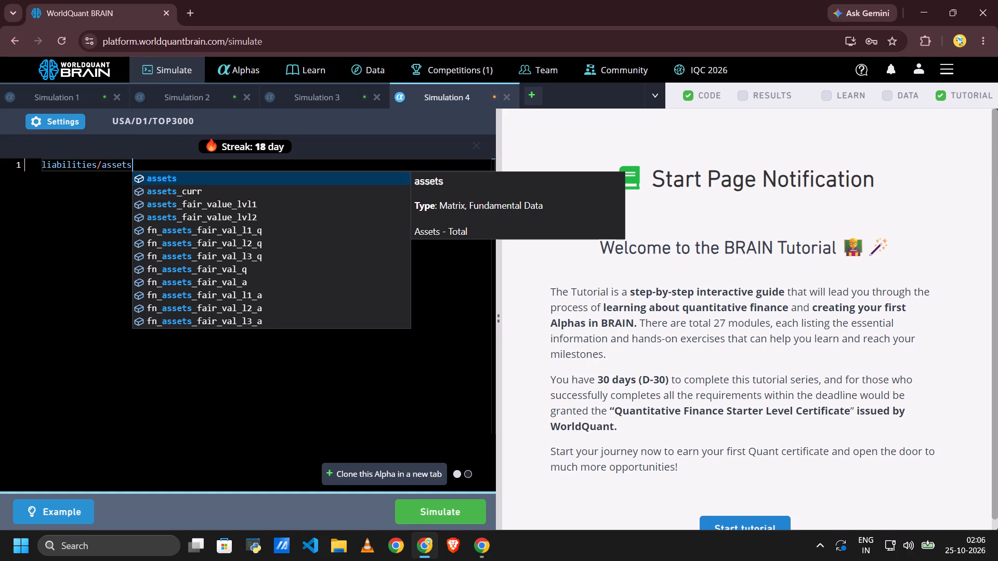
Wrap the ratio in the rank operator so that the expression reads rank(liabilities/assets).
key("shift+parenright")
key("Left")
key("Left")
key("Left")
key("Left")
key("Left")
key("Left")
key("Left")
key("Left")
key("Left")
key("Left")
key("Left")
key("Left")
key("Left")
key("Left")
key("Left")
key("Left")
key("Left")
key("Left")
key("Left")
key("Left")
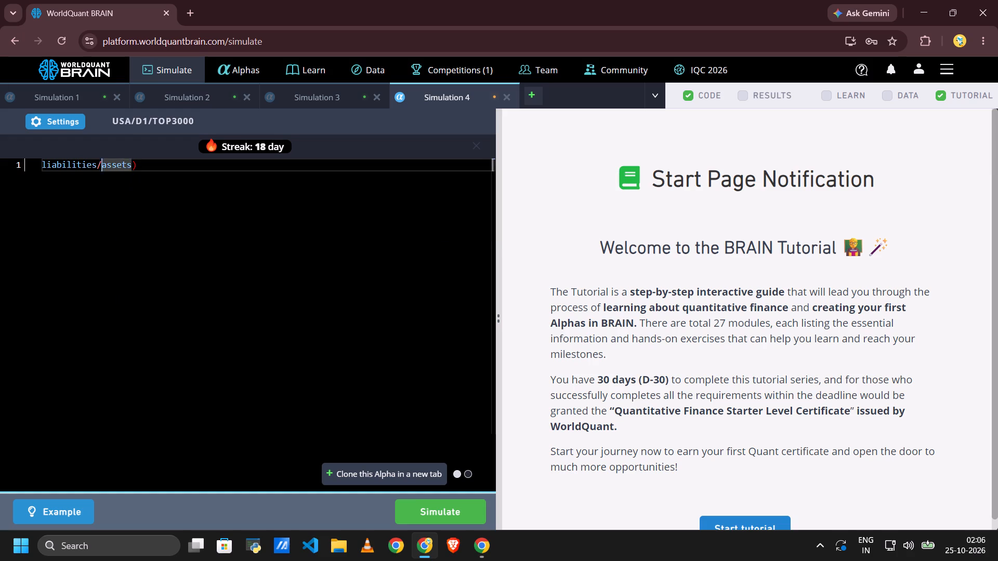
key("shift+parenleft")
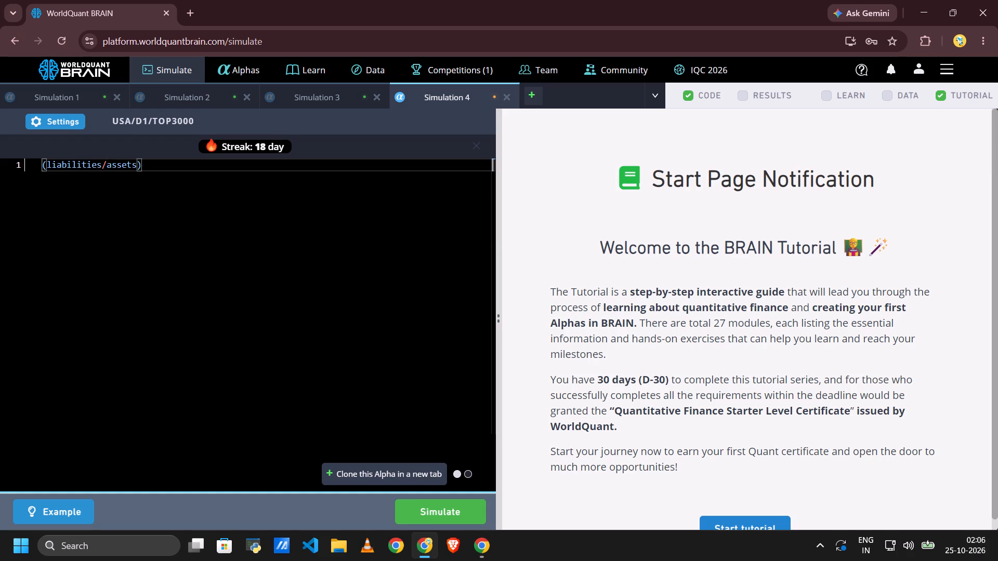
key("Left")
type("rank")
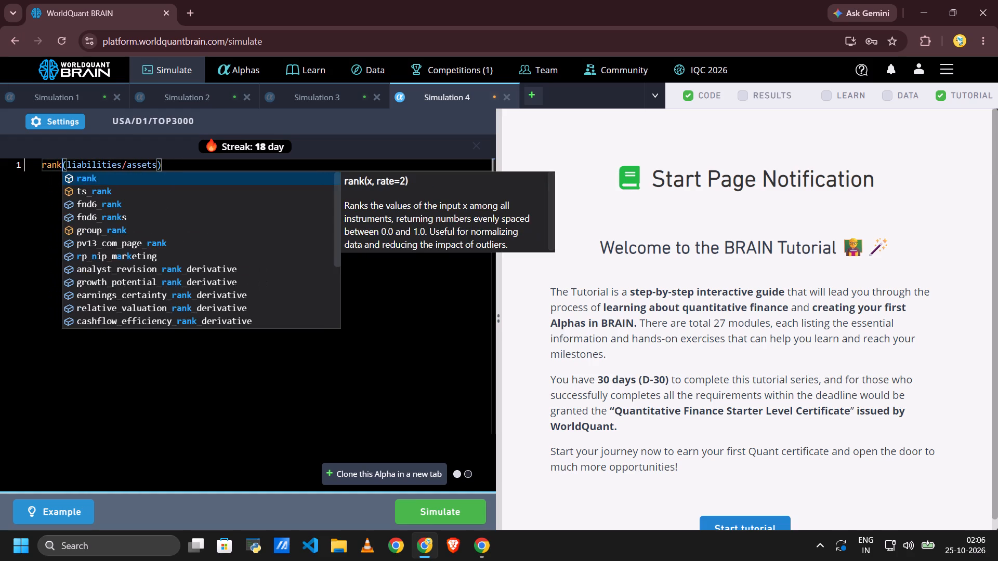
key("Return")
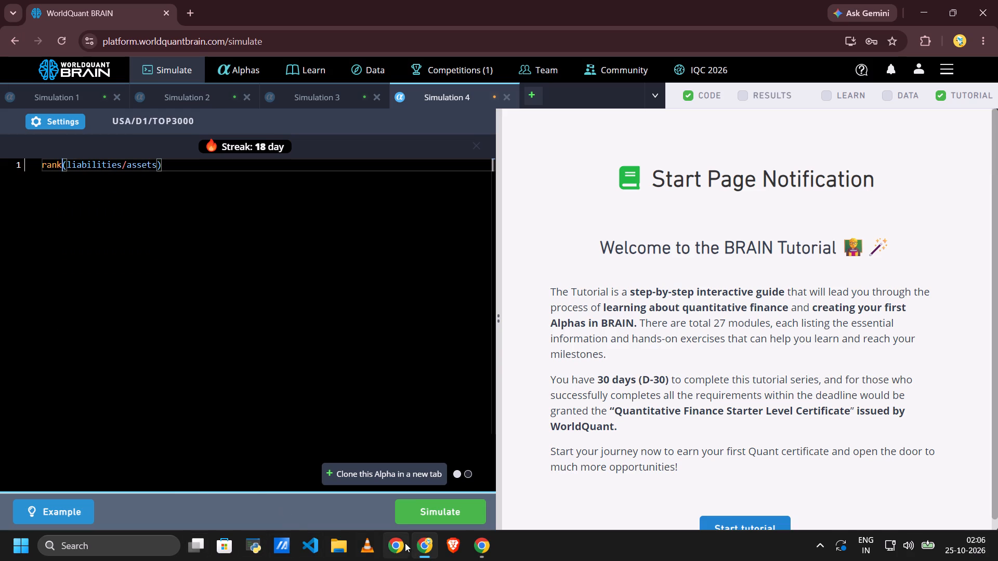
Run the simulation of rank(liabilities/assets) with the USA/D1/TOP3000 settings.
left_click(463, 501)
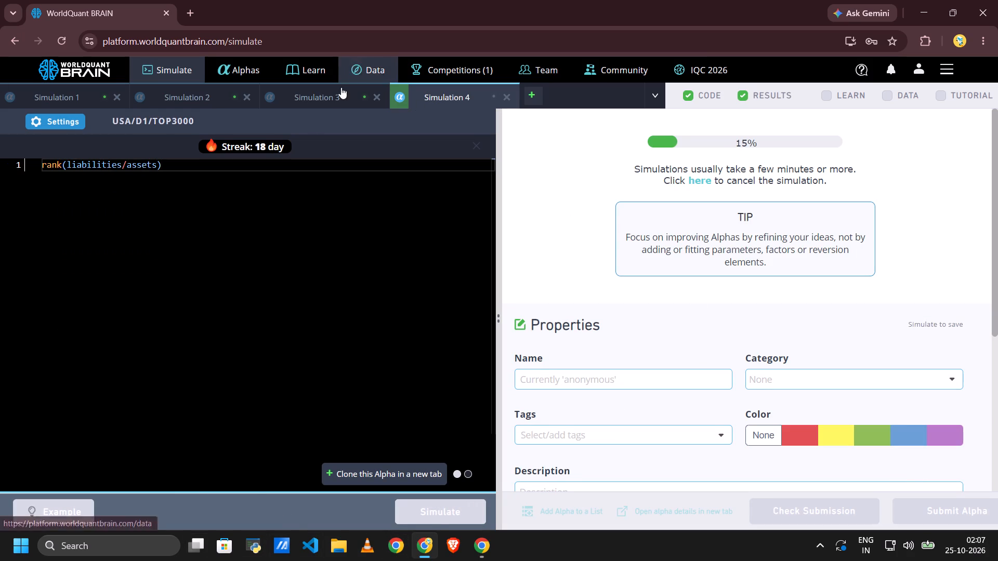
left_click(212, 166)
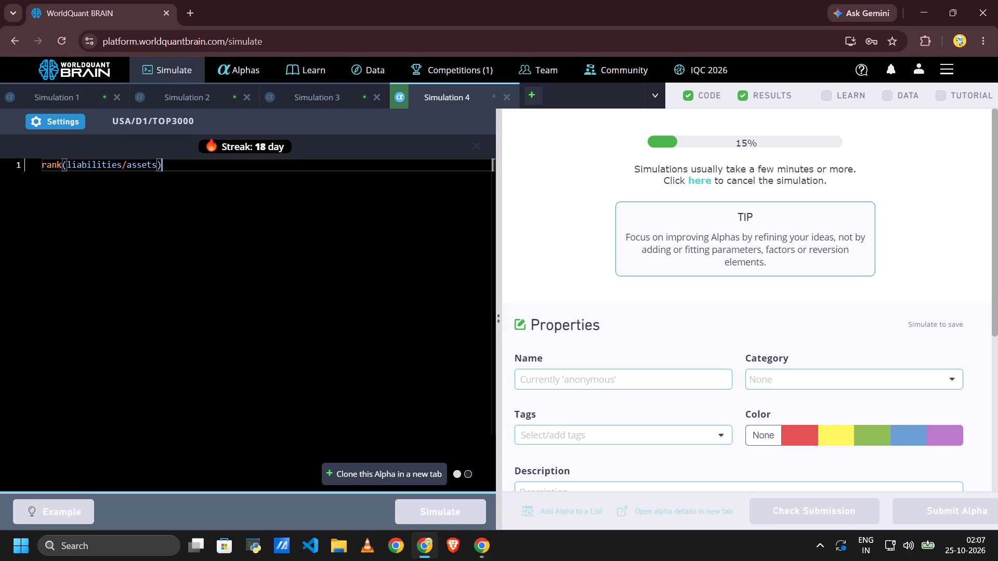
Look over Simulation 3's results and close the Simulation 3, Simulation 2 and Simulation 1 tabs.
left_click(332, 90)
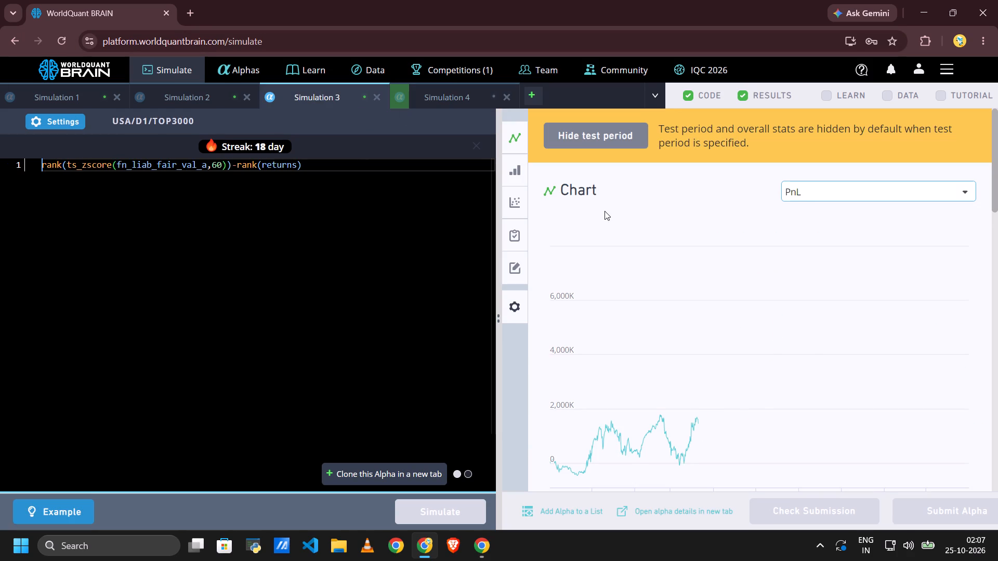
scroll(878, 412, "down", 7)
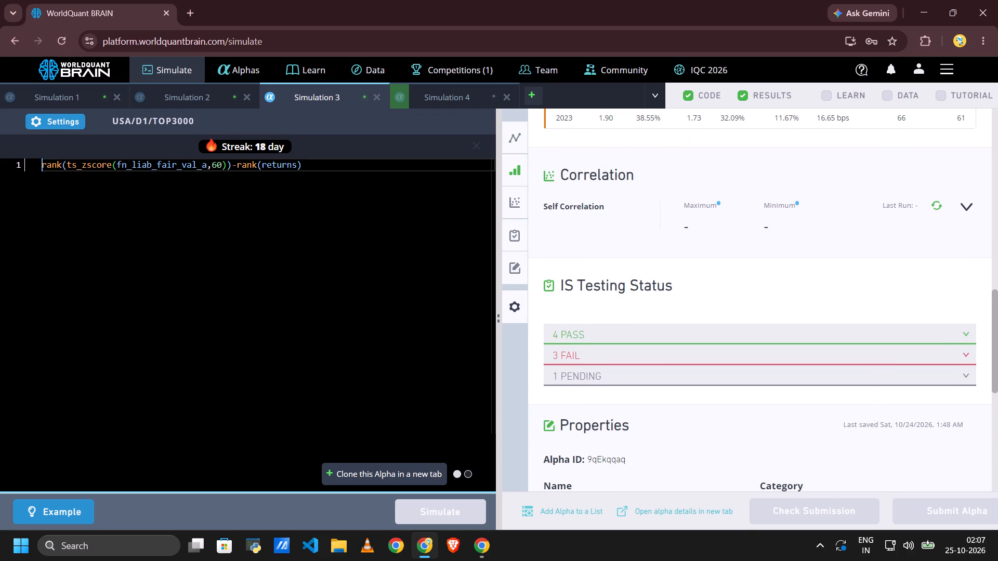
left_click(375, 95)
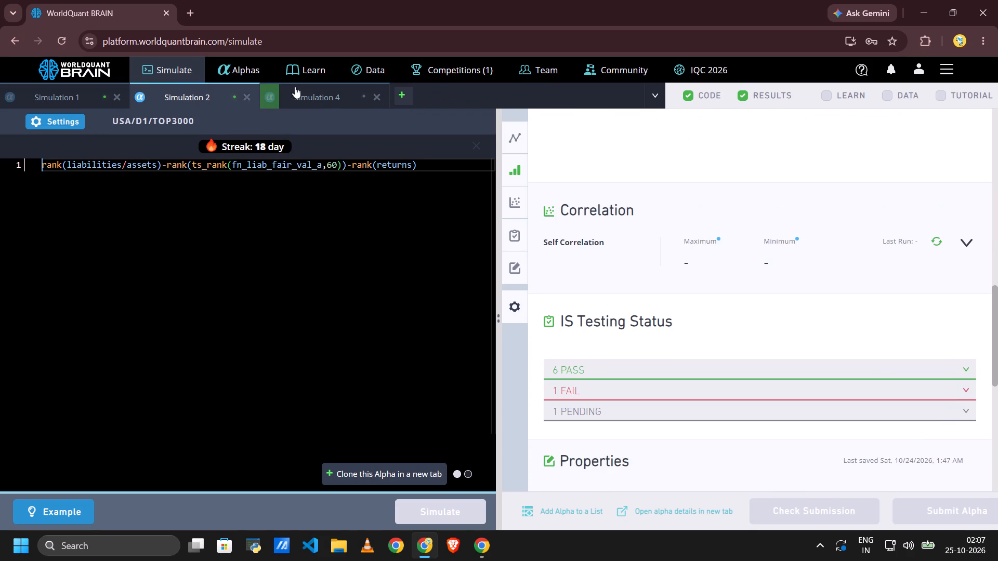
left_click(246, 96)
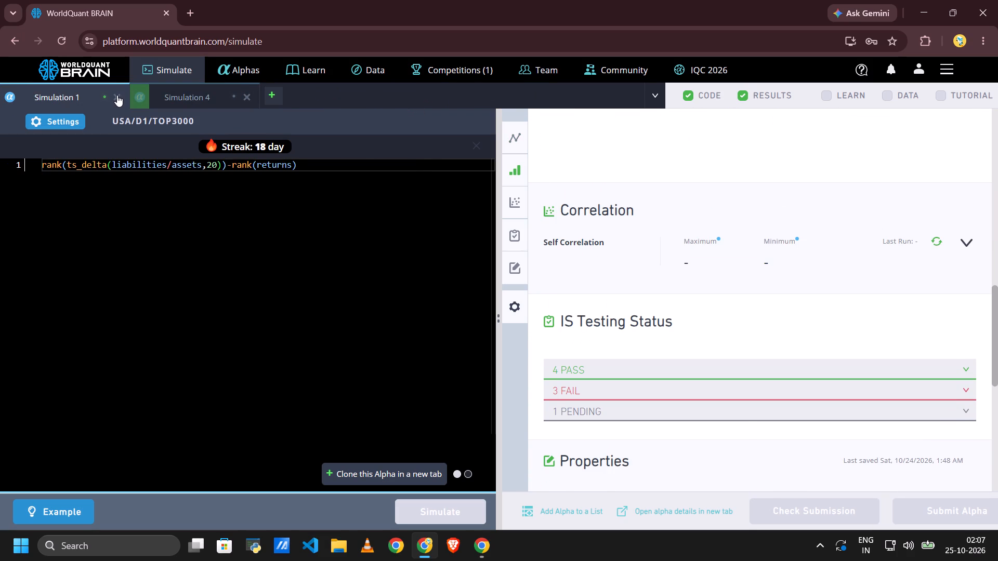
left_click(117, 95)
Search Google in a new browser tab for "alphas to run on world quant".
left_click(200, 1)
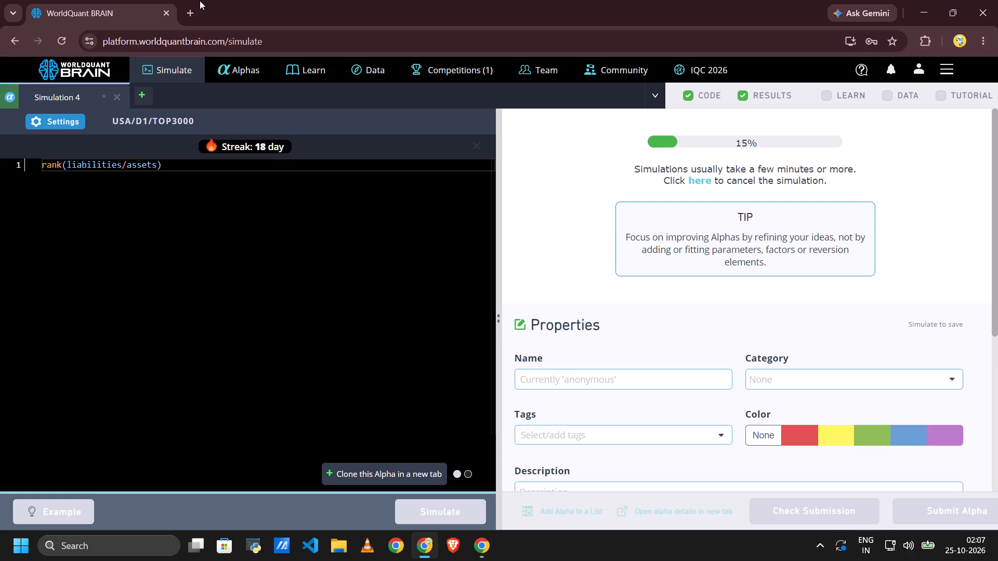
left_click(198, 4)
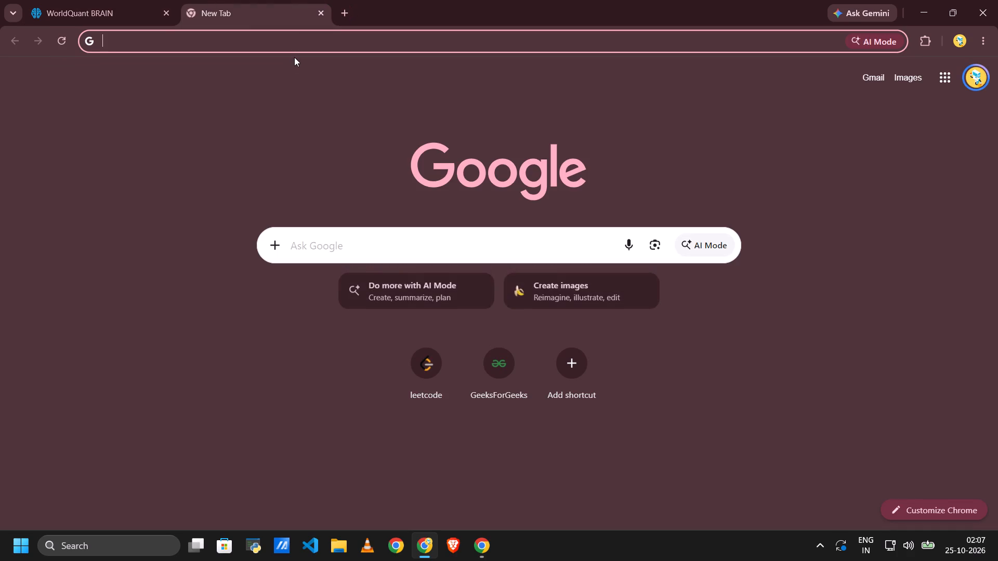
type("alp")
type("has t rum")
key("BackSpace")
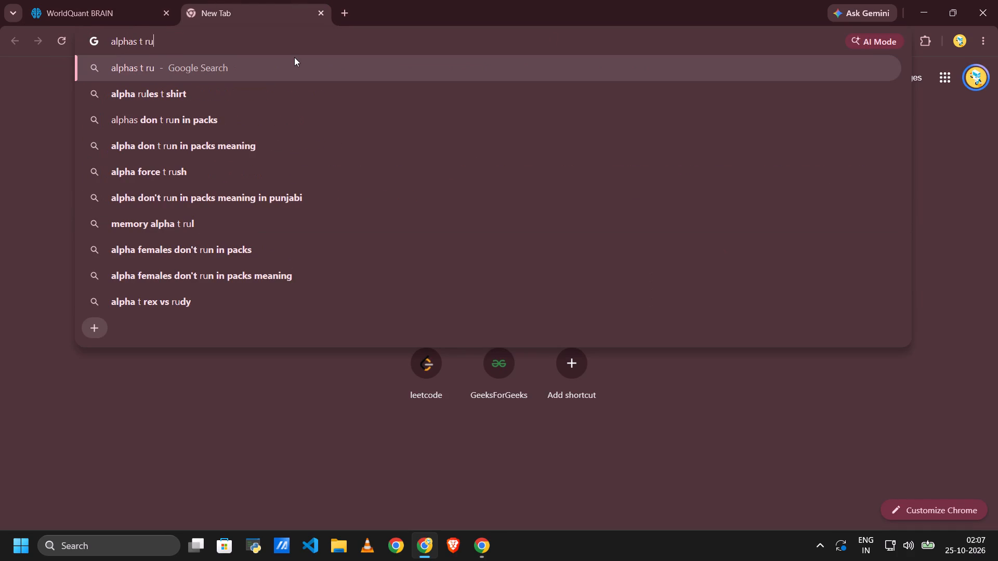
key("n")
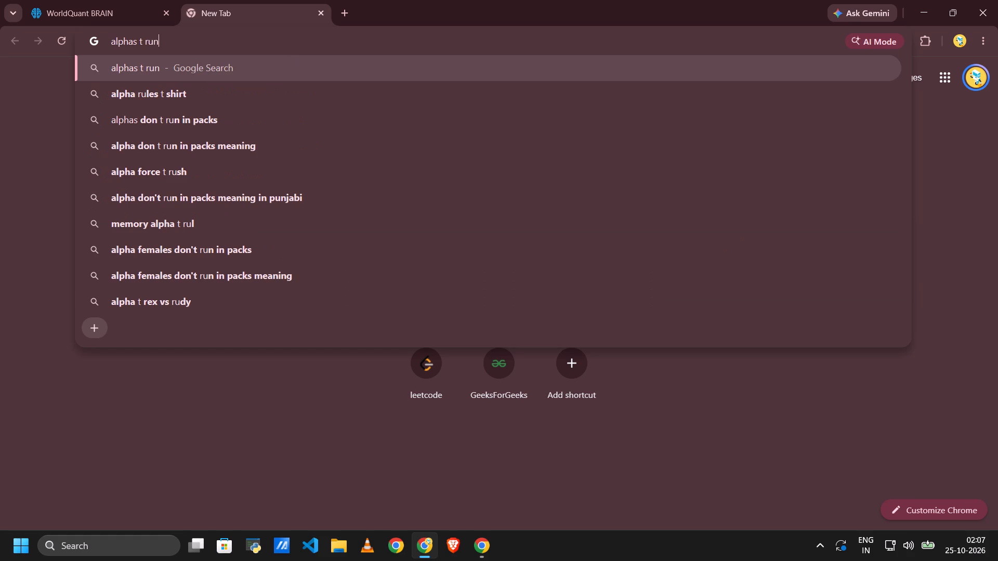
key("BackSpace")
key("BackSpace")
key("BackSpace")
key("BackSpace")
type("o run on wor")
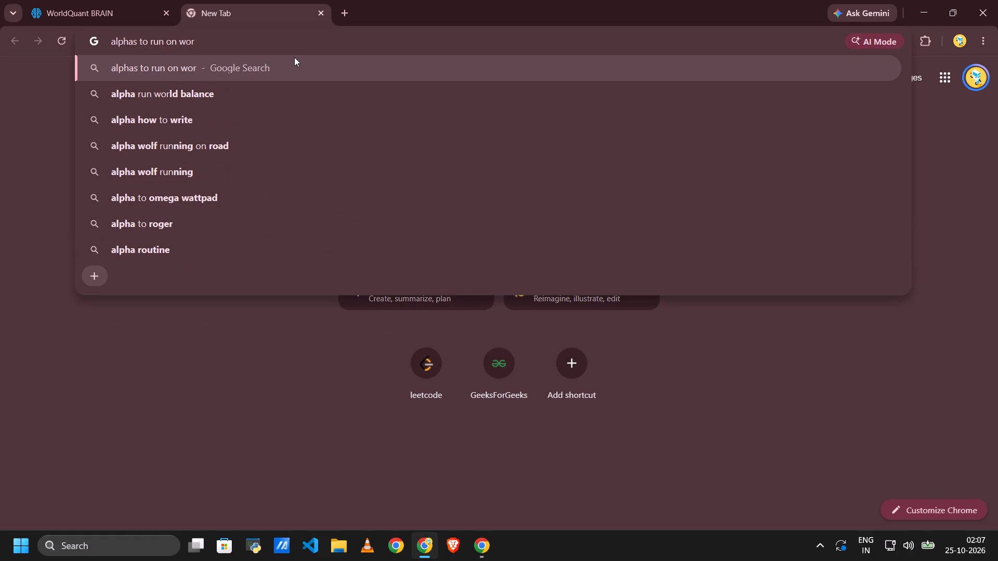
type("ld quant")
key("Return")
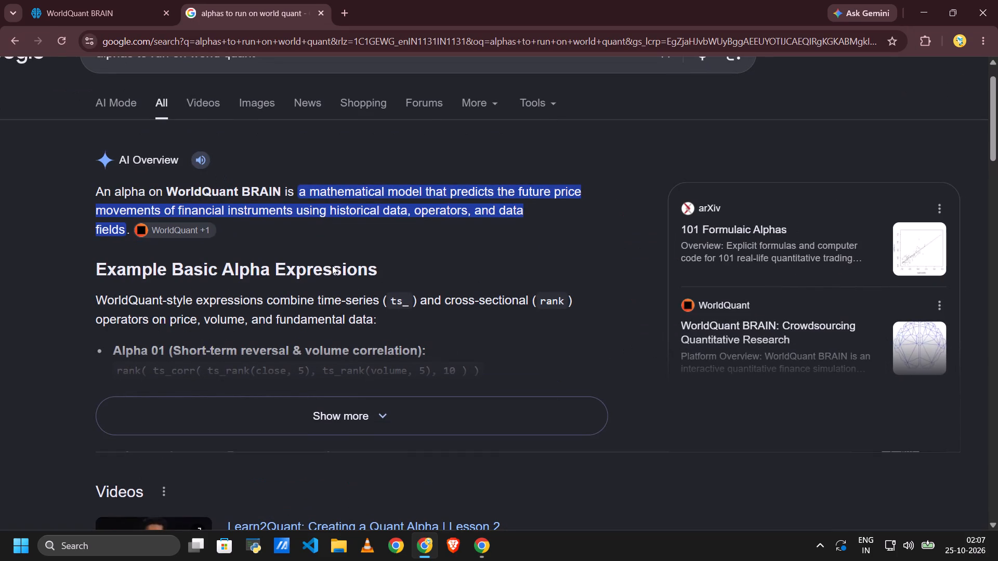
Find the Scribd result "40 Basic Alphas for Quant Strategies | PDF" and open it in a new tab.
scroll(332, 265, "down", 1)
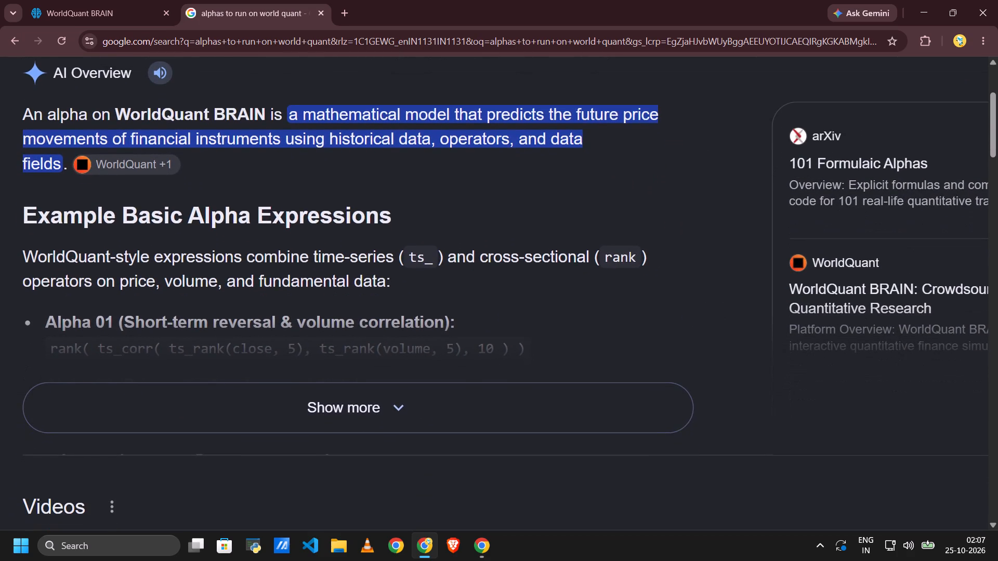
scroll(332, 265, "down", 14)
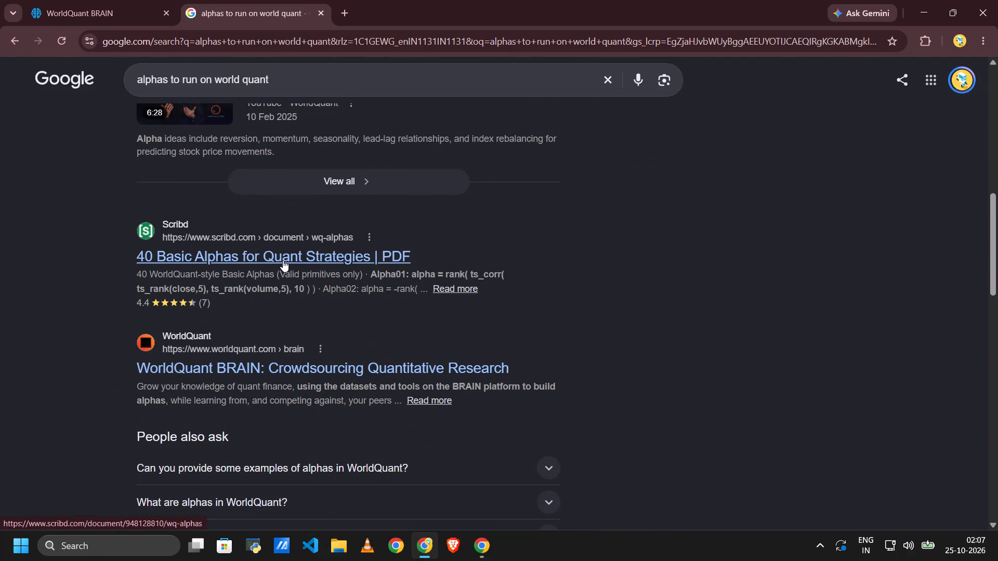
left_click_drag(283, 260, 547, 0)
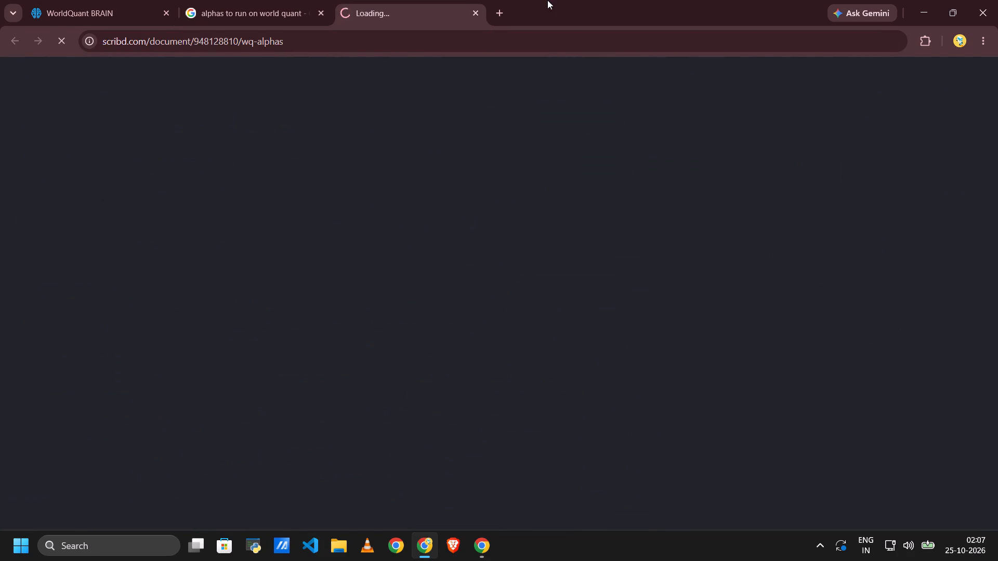
left_click(307, 0)
left_click(444, 0)
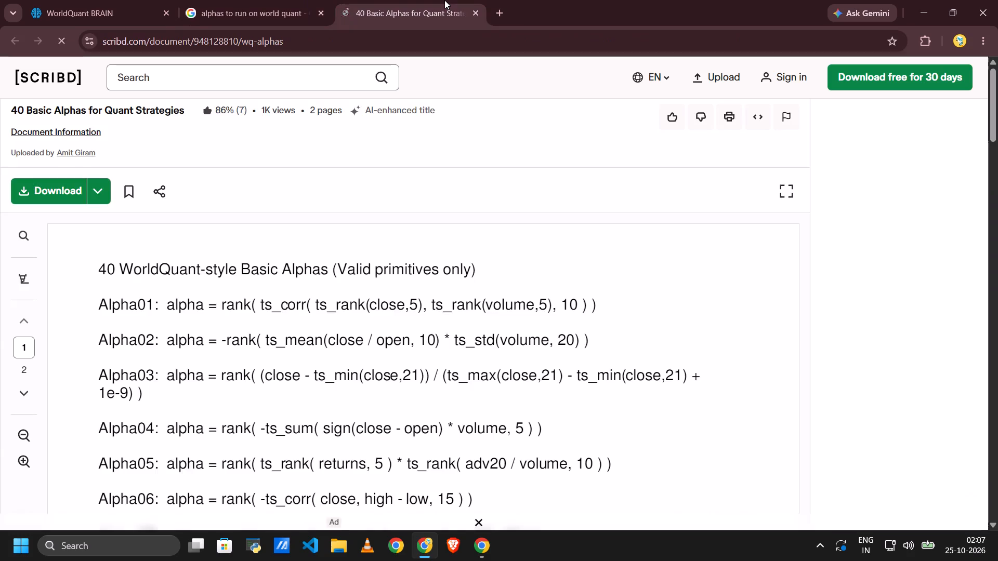
Skim the listed alpha formulas in the Scribd document and dismiss the Google sign-in prompt.
scroll(430, 297, "down", 3)
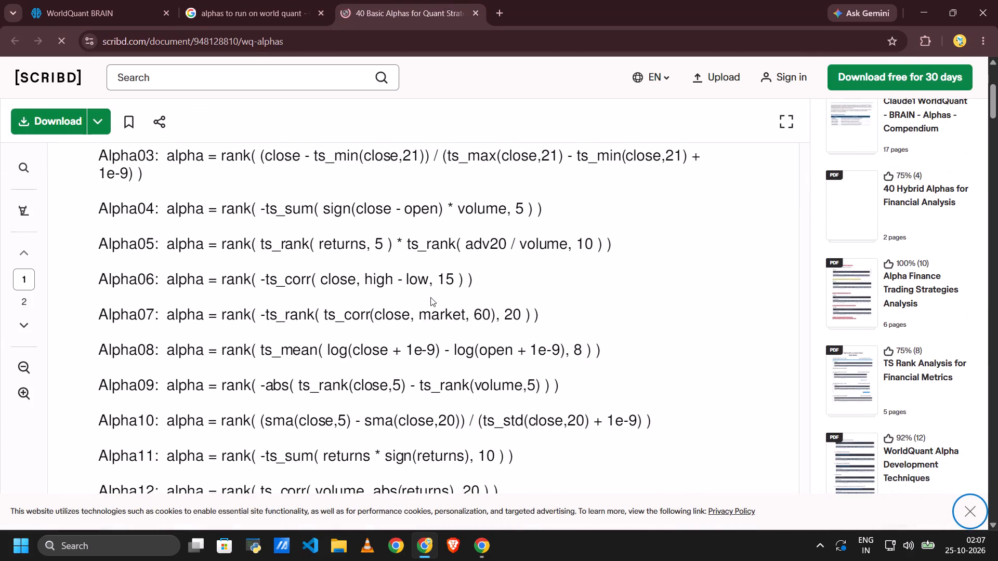
scroll(430, 297, "down", 1)
left_click(952, 89)
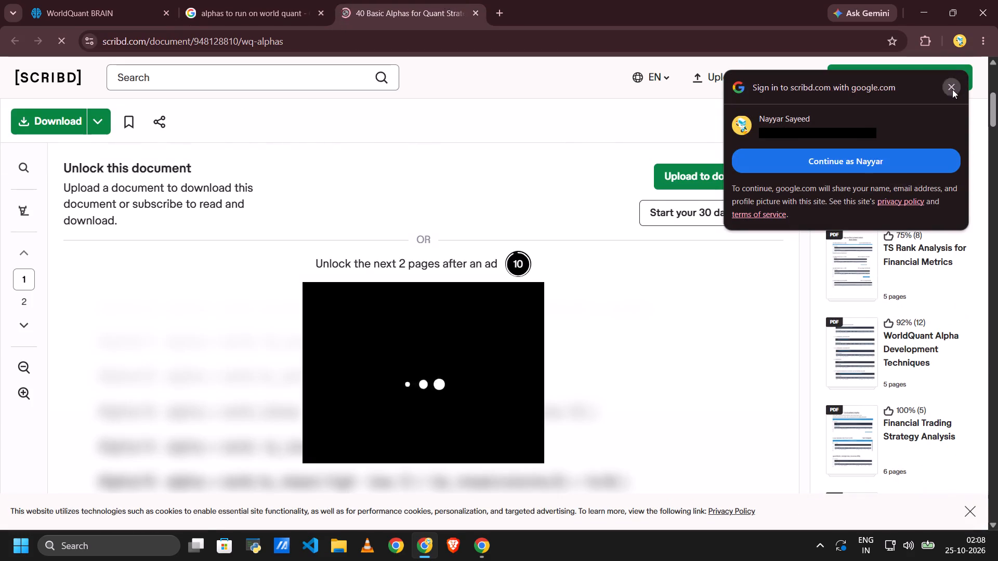
Examine the Scribd document's pages and unlock options for readable alpha formulas.
scroll(469, 329, "down", 5)
scroll(469, 329, "up", 2)
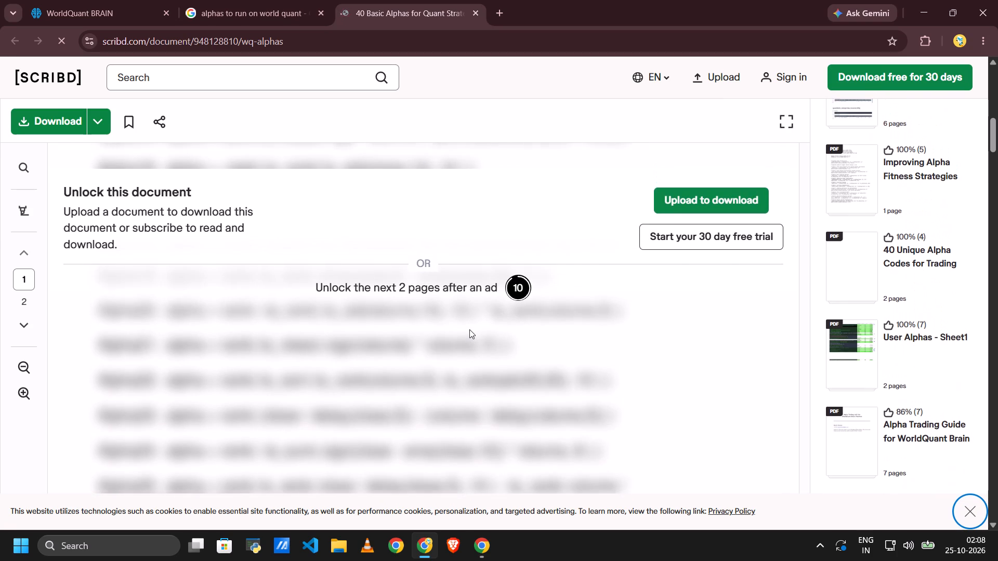
scroll(469, 329, "up", 7)
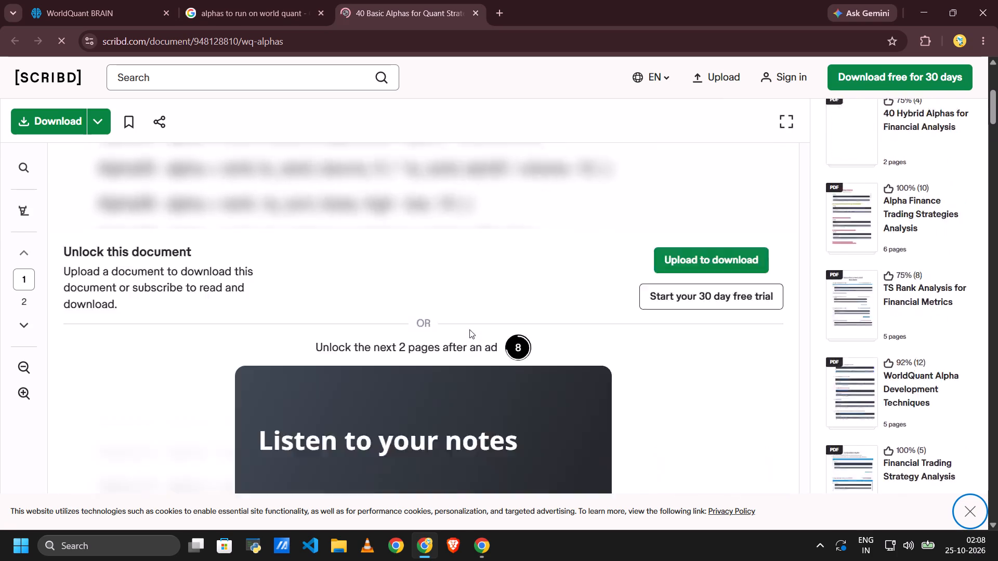
scroll(469, 329, "up", 7)
scroll(469, 329, "down", 4)
scroll(469, 329, "up", 4)
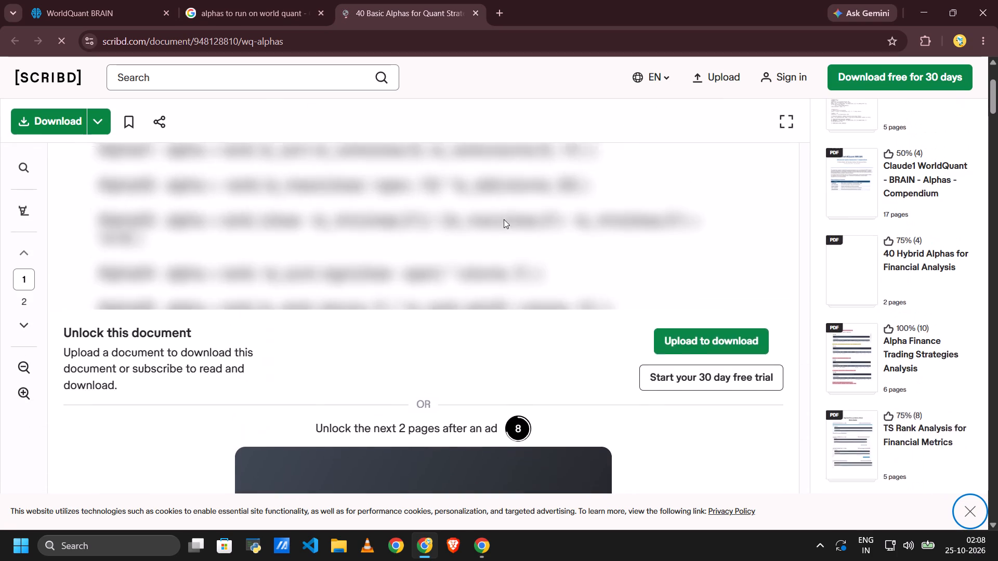
scroll(504, 219, "up", 1)
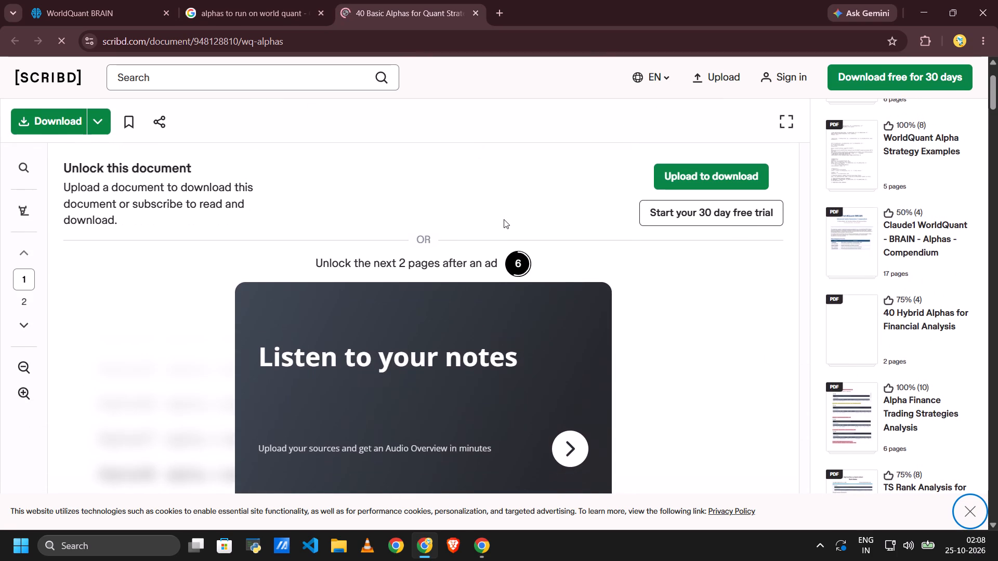
scroll(504, 219, "up", 7)
scroll(504, 219, "down", 1)
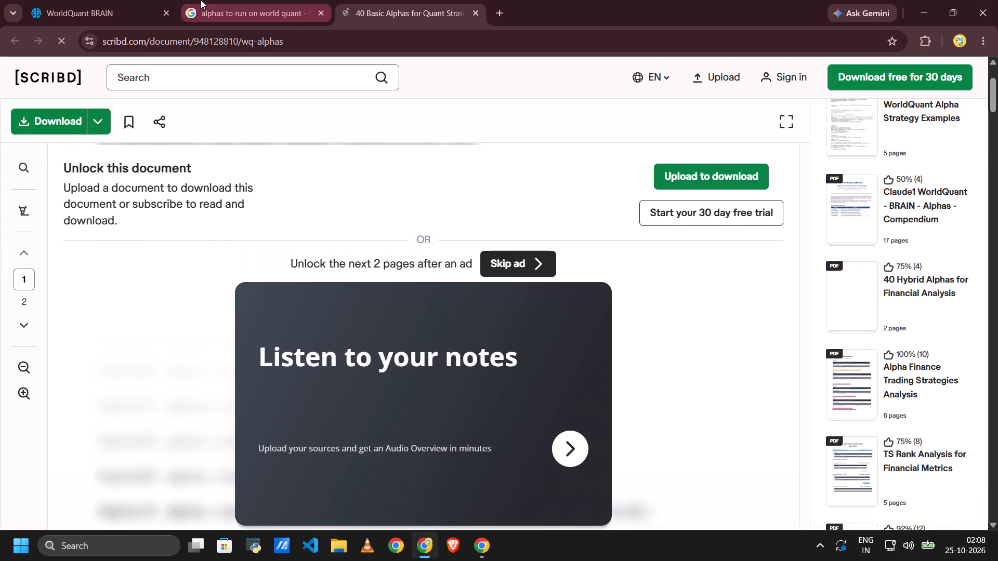
Check the WorldQuant BRAIN tab, return to the Scribd document and close the full-page advertisement.
left_click(108, 0)
left_click(437, 0)
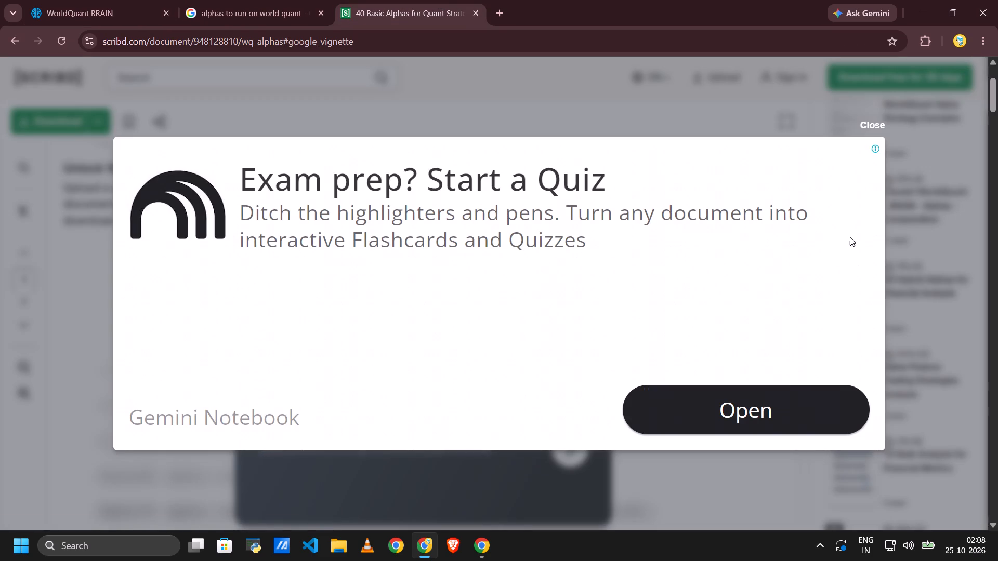
left_click(879, 122)
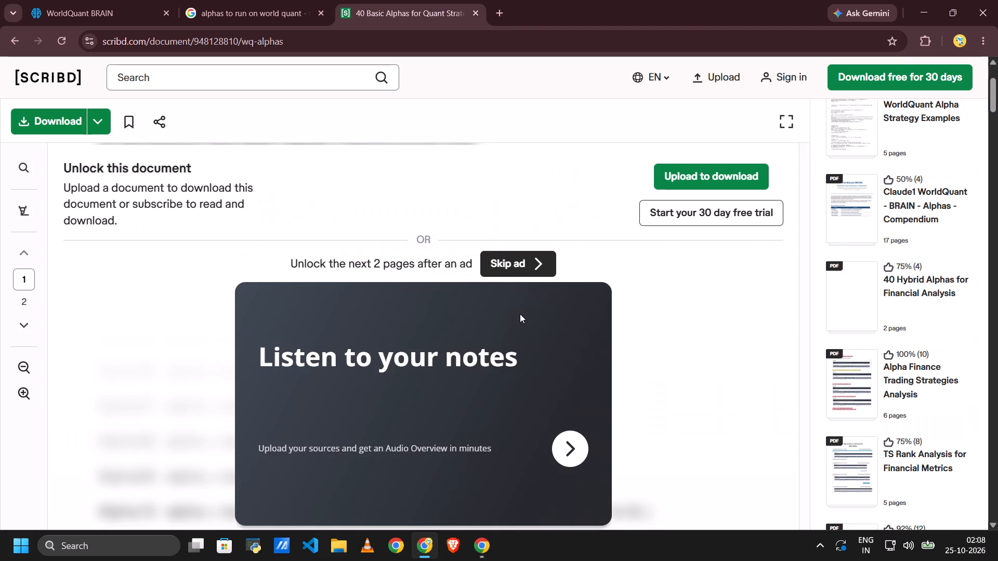
Check the Scribd document for readable formulas and the option to unlock its pages by skipping the ad.
scroll(520, 314, "down", 1)
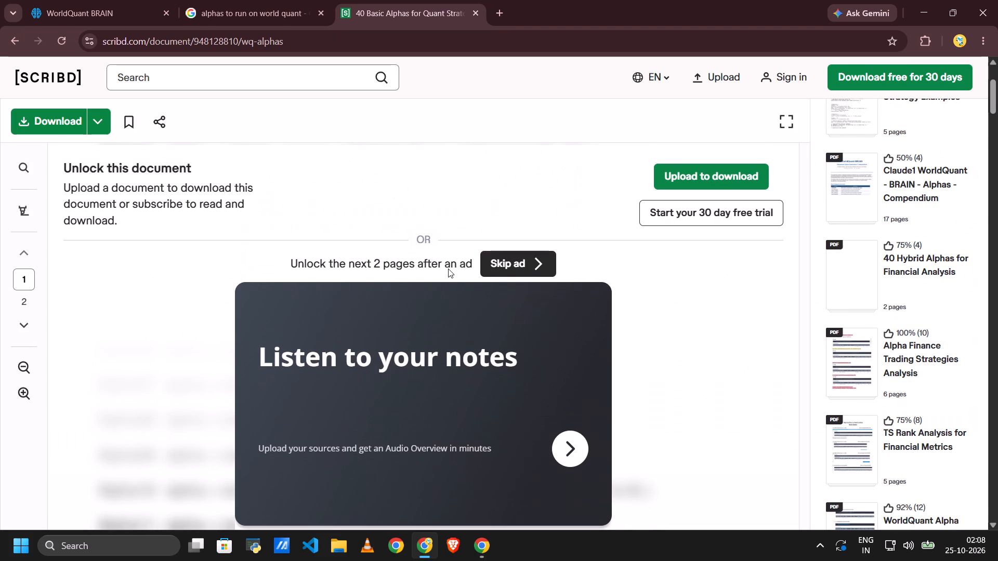
scroll(564, 269, "down", 4)
scroll(564, 269, "up", 8)
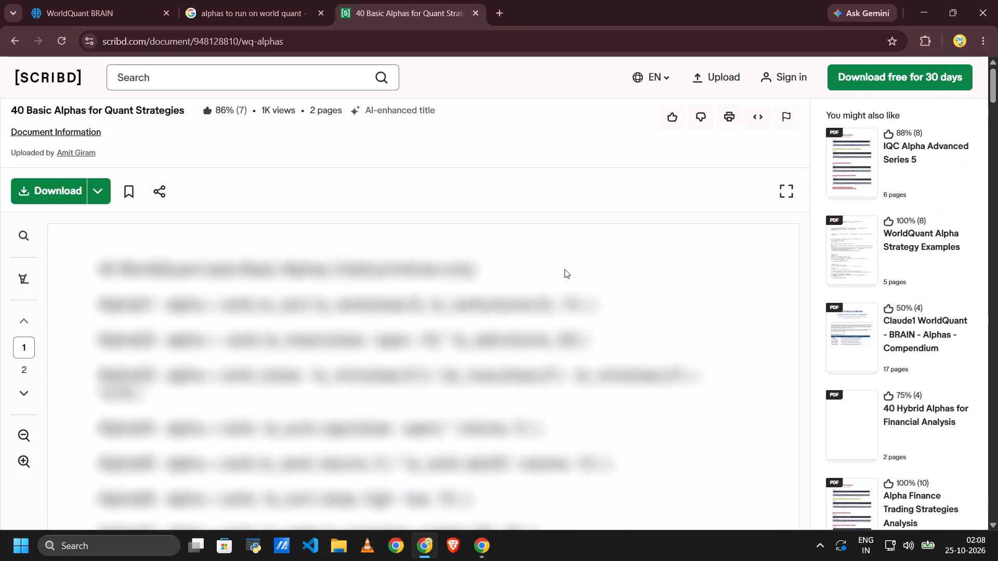
scroll(564, 269, "up", 3)
scroll(564, 269, "down", 2)
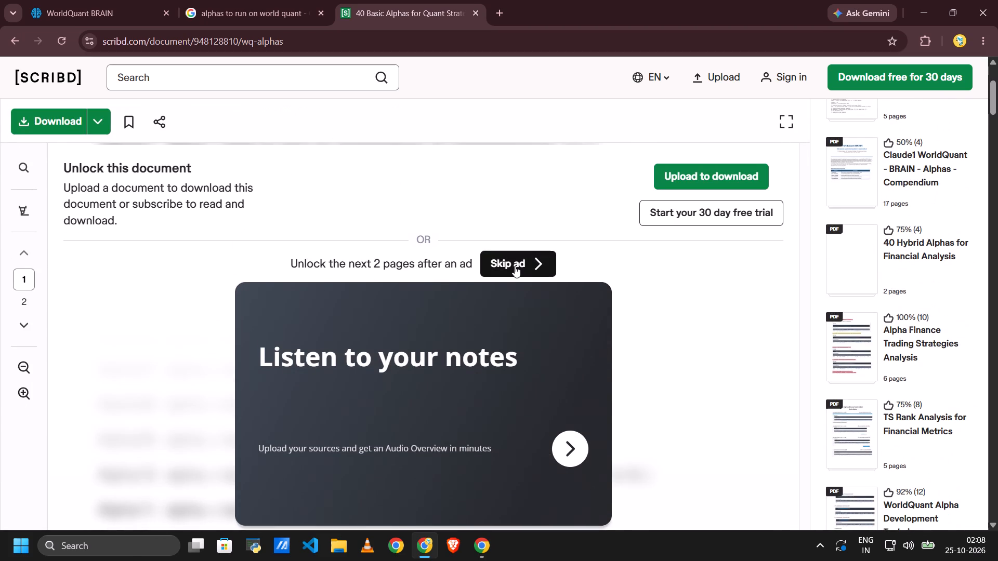
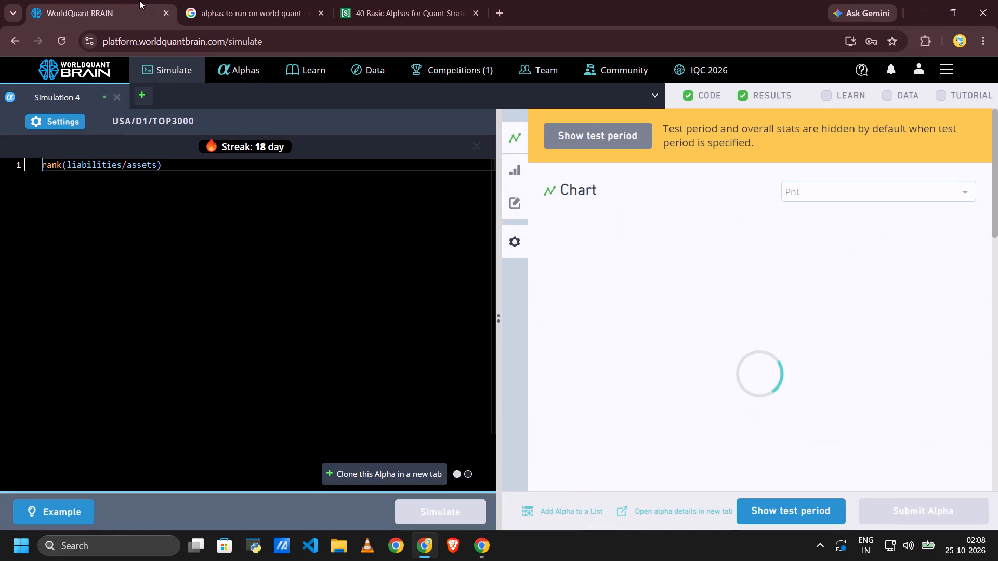
Review the rank(liabilities/assets) simulation results and reveal the hidden test period.
scroll(810, 302, "down", 4)
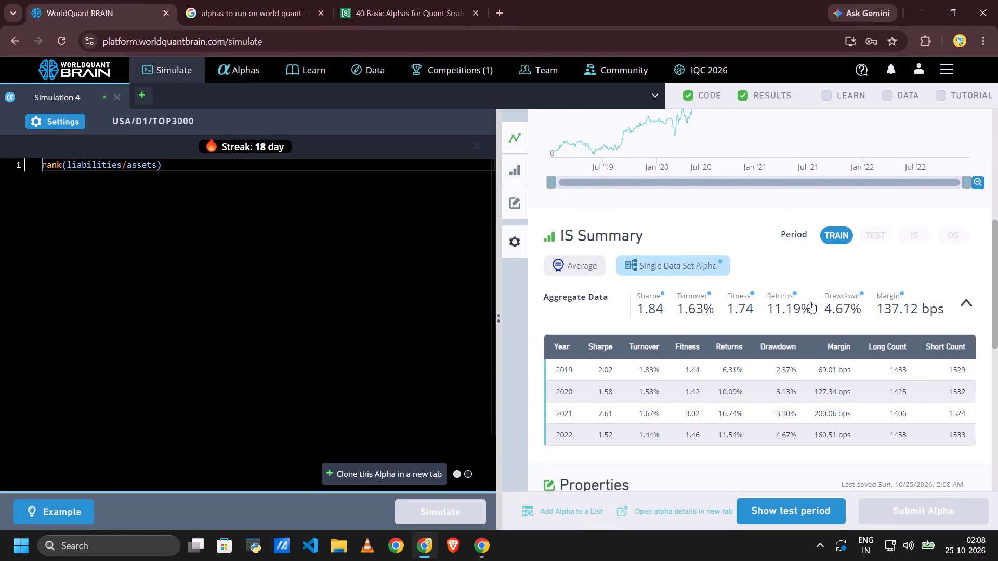
scroll(810, 302, "down", 6)
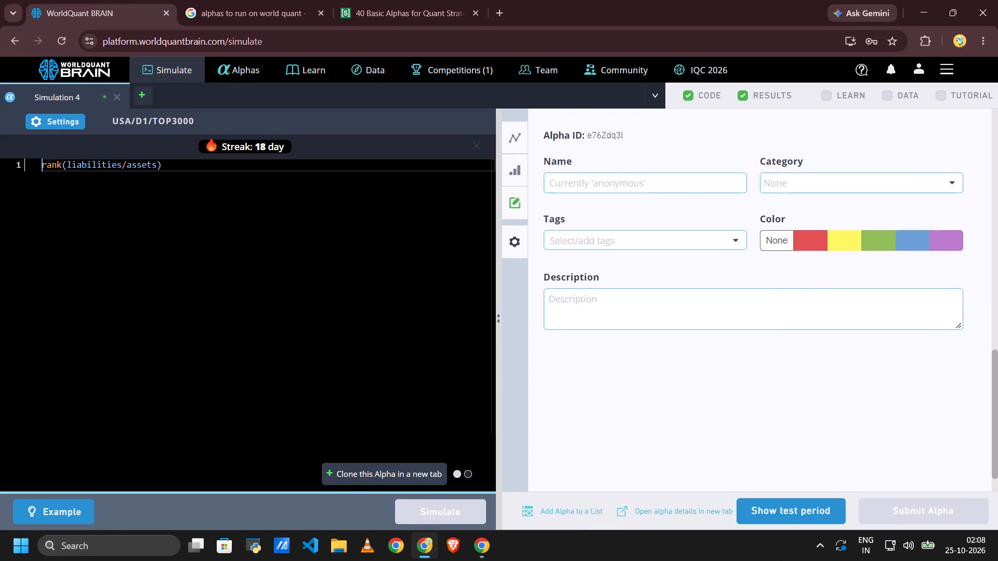
left_click(799, 496)
left_click(796, 499)
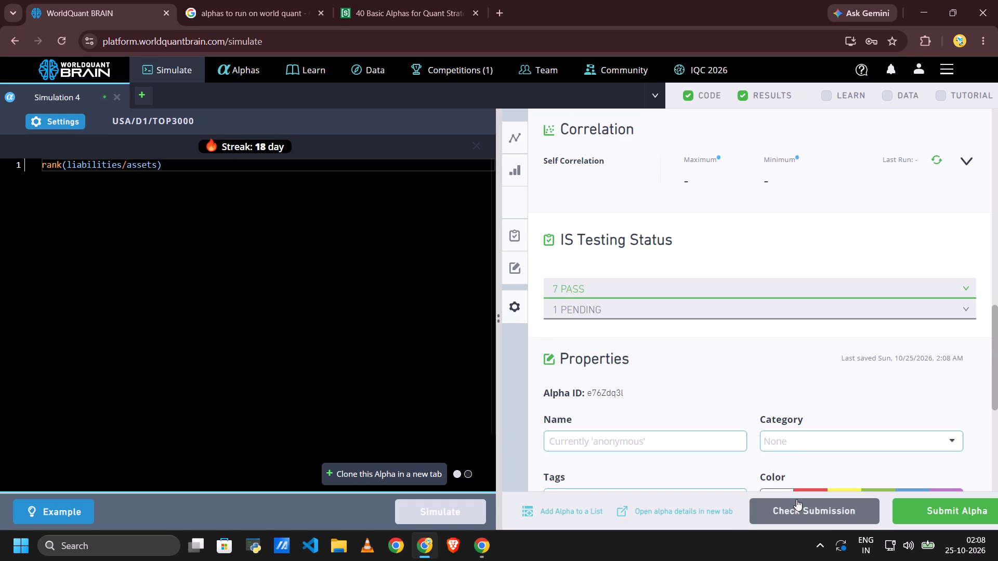
Expand the self-correlation section to calculate the alpha's correlation with existing alphas.
scroll(802, 383, "down", 1)
scroll(780, 356, "up", 3)
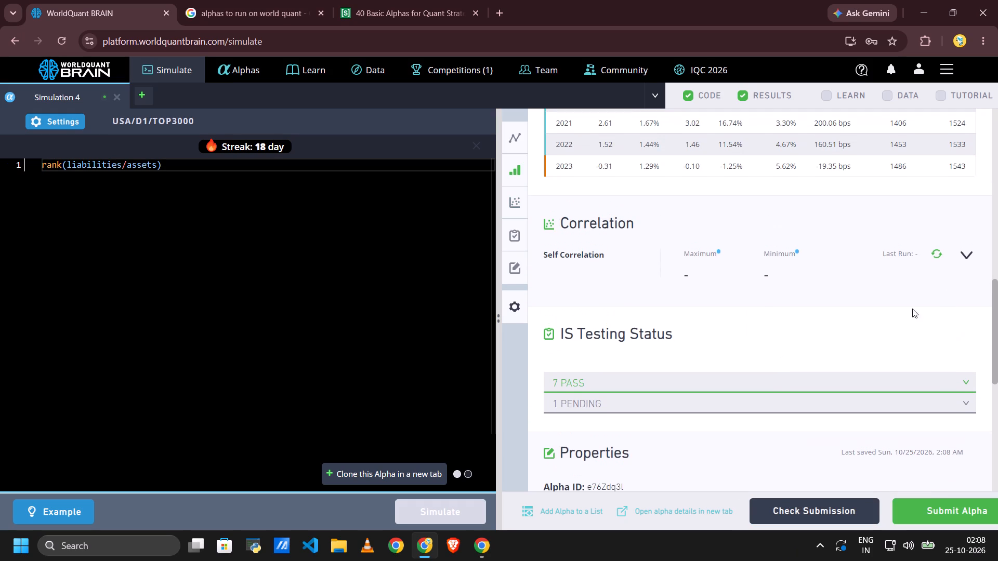
left_click(967, 256)
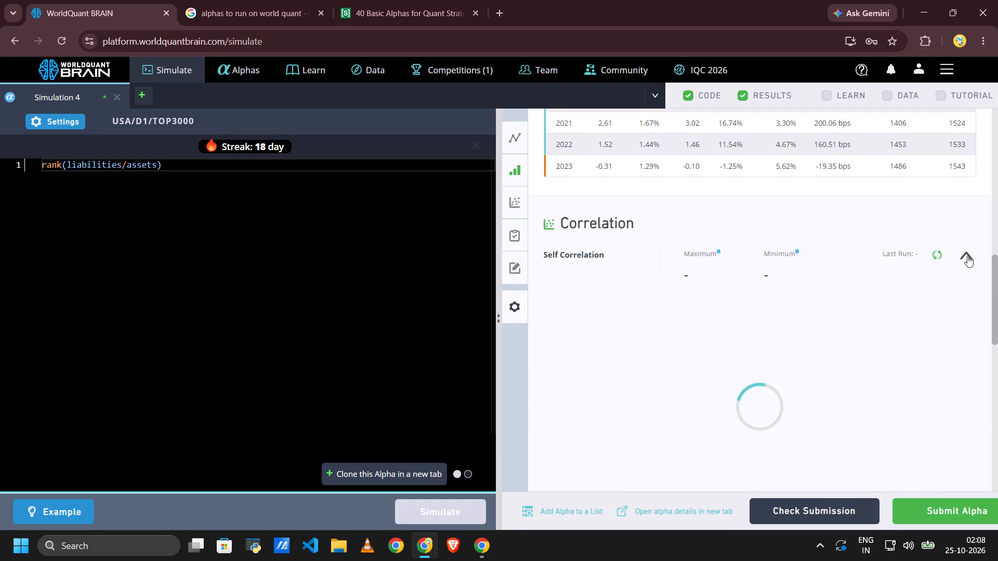
scroll(967, 256, "down", 1)
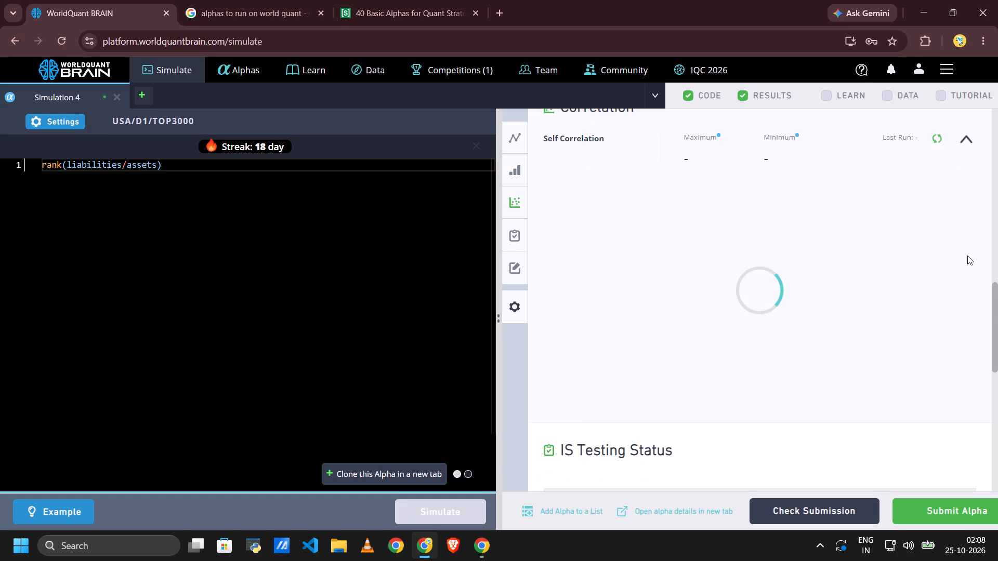
Try to submit the rank(liabilities/assets) alpha.
left_click(947, 506)
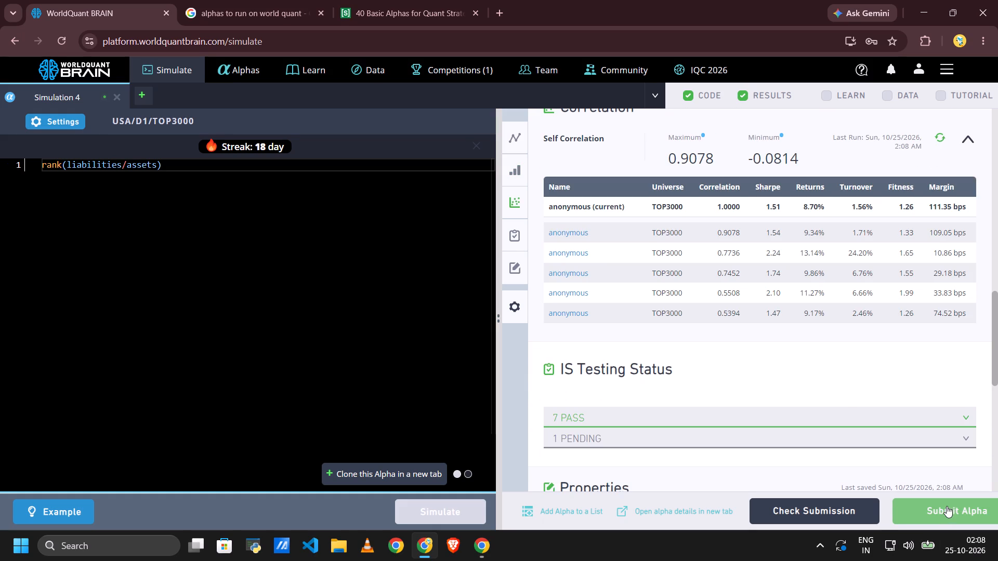
Review the alpha's IS summary, self-correlation table and IS testing status, expanding the failed check's details.
scroll(820, 344, "up", 2)
scroll(676, 318, "down", 1)
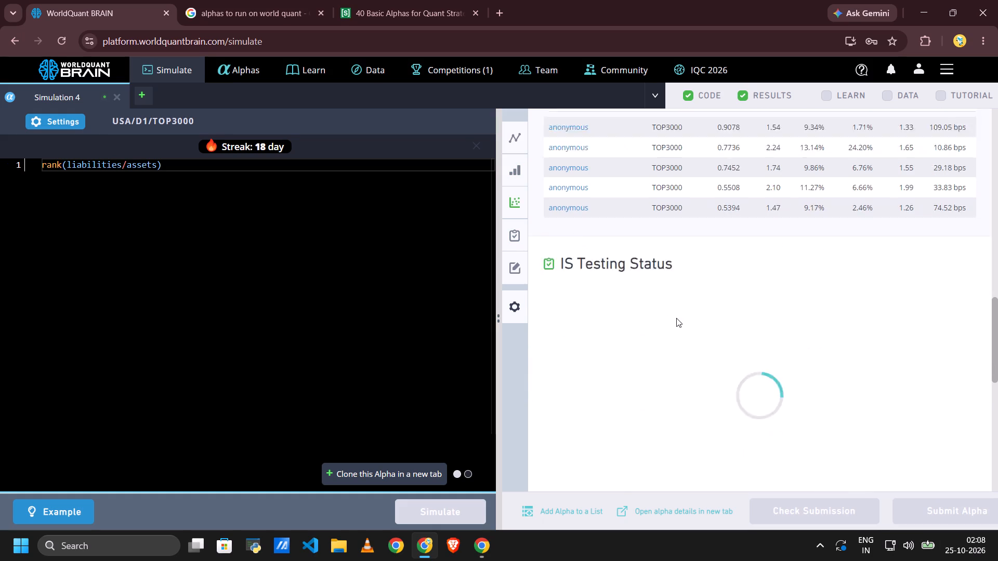
scroll(676, 318, "down", 2)
scroll(676, 318, "up", 7)
scroll(676, 318, "down", 7)
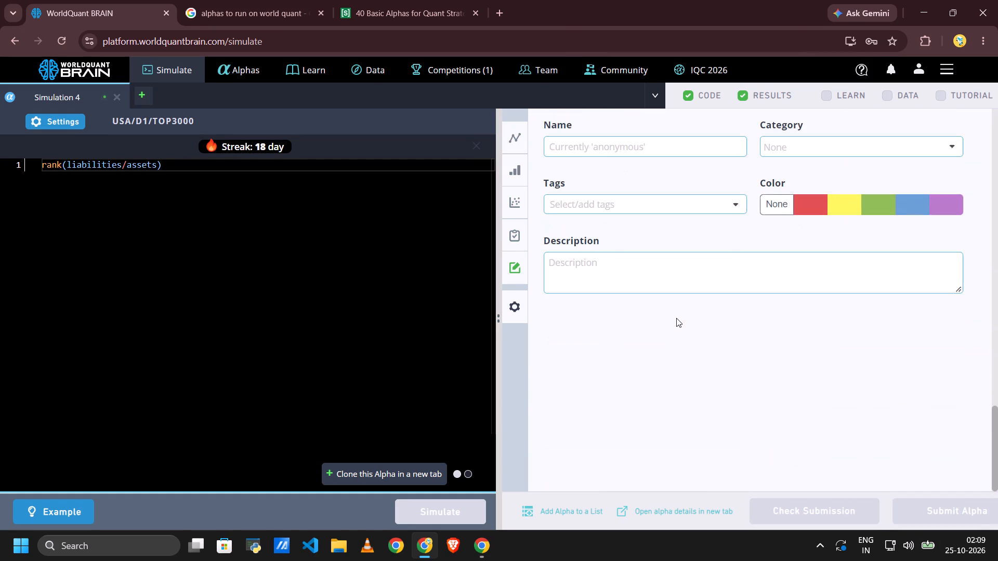
scroll(676, 318, "up", 3)
scroll(676, 318, "down", 4)
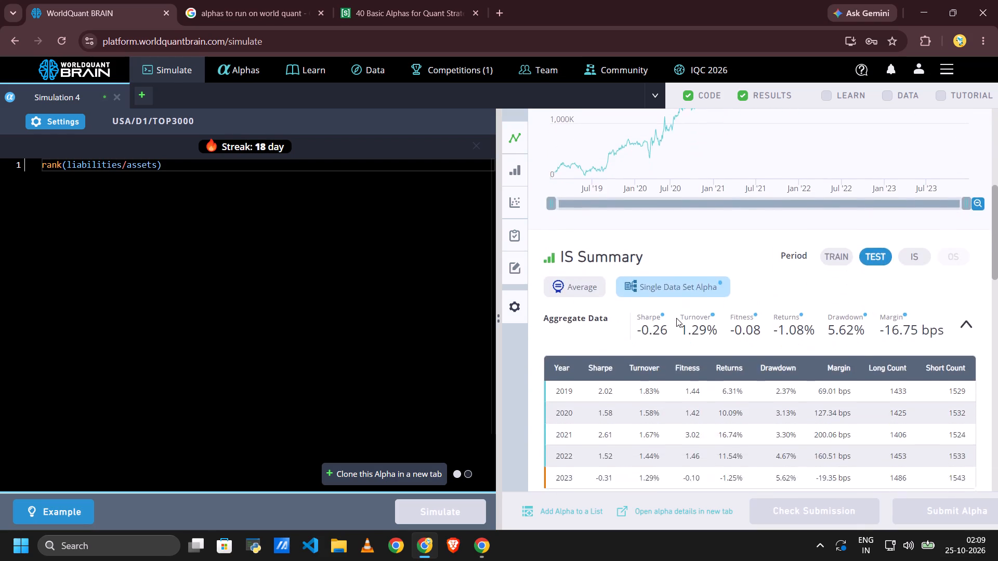
scroll(676, 318, "down", 3)
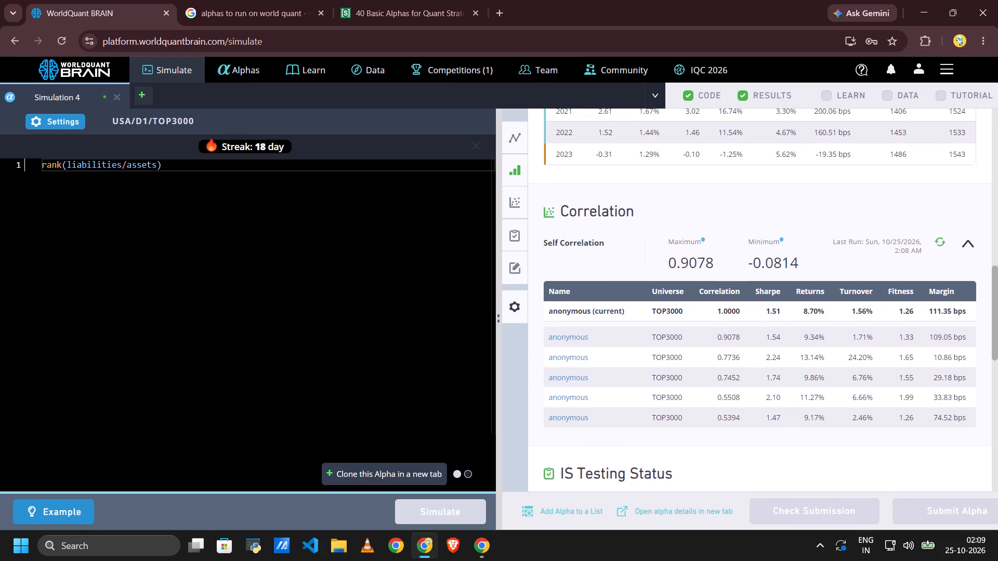
scroll(676, 318, "down", 1)
scroll(766, 369, "down", 1)
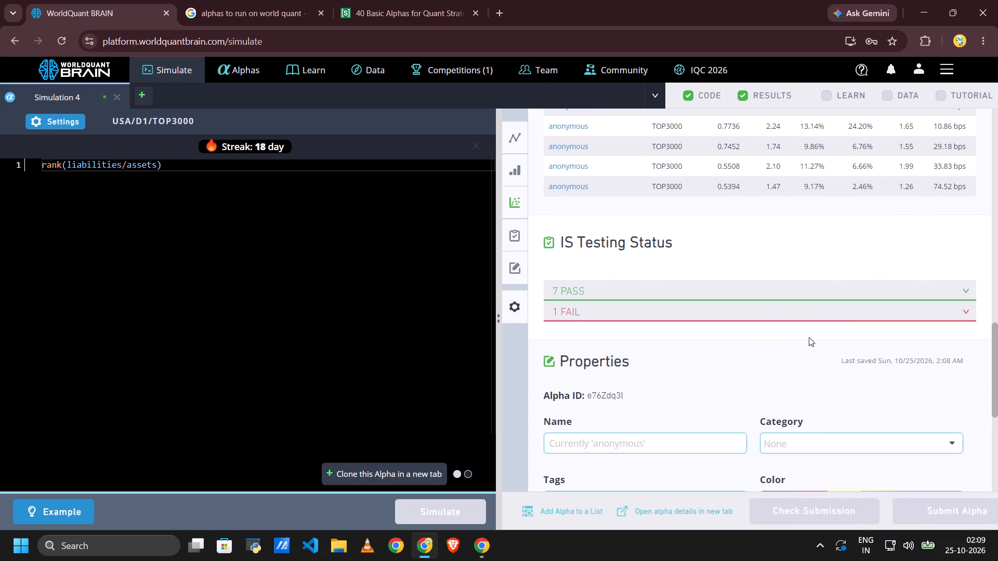
left_click(842, 313)
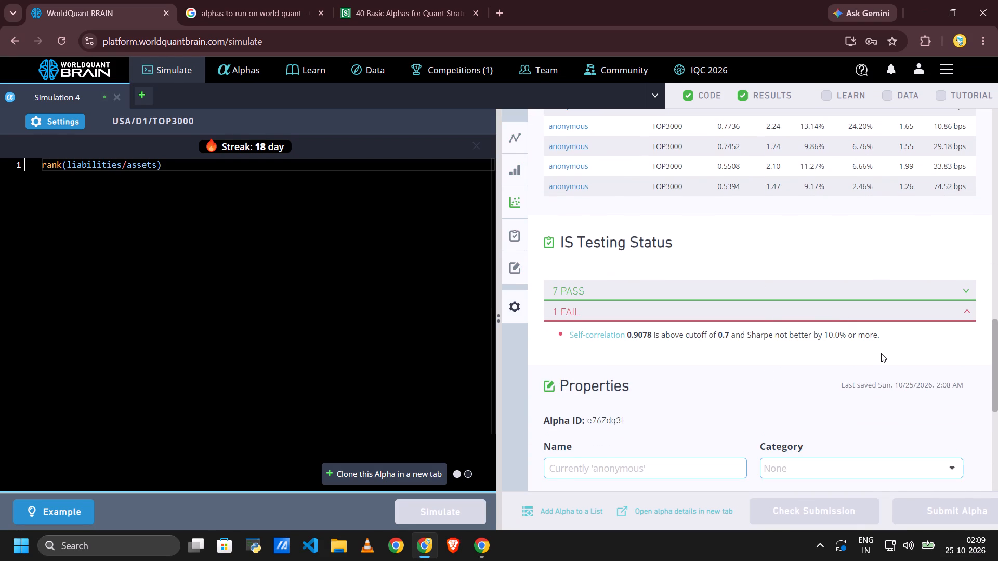
scroll(881, 353, "up", 5)
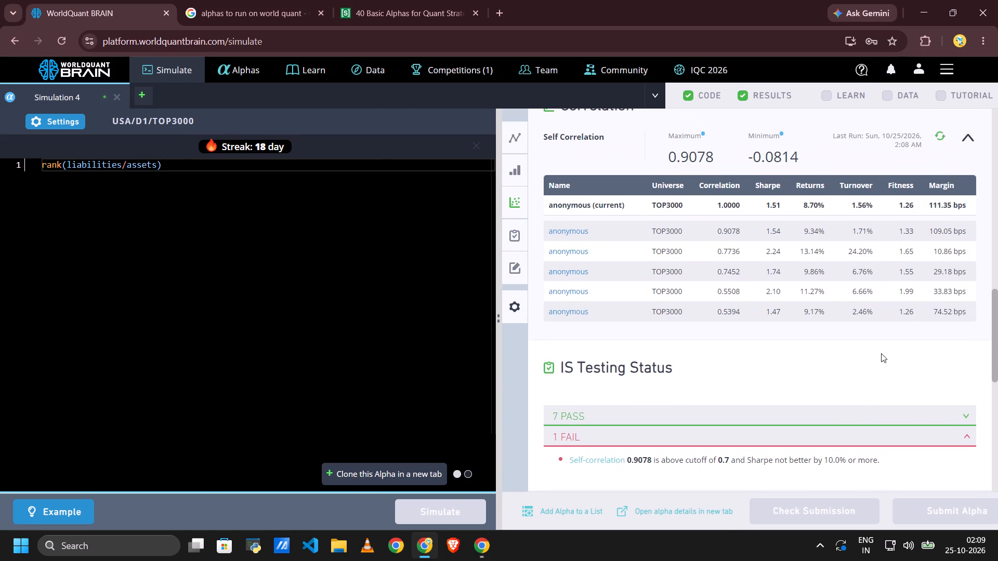
Return to the Scribd document of 40 basic alphas and look through both pages for another formula to run.
left_click(383, 0)
scroll(316, 419, "down", 1)
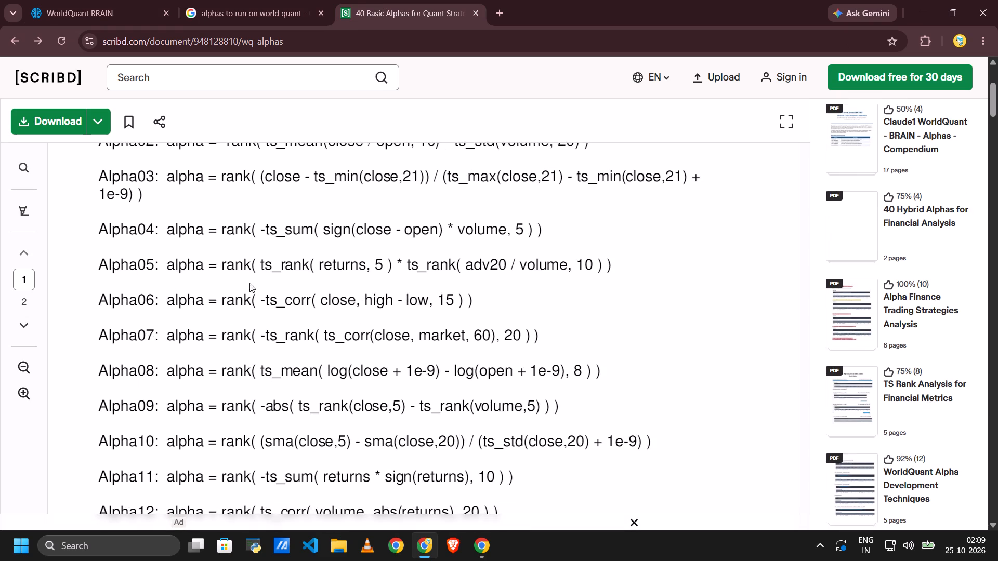
scroll(494, 286, "down", 1)
scroll(494, 286, "up", 5)
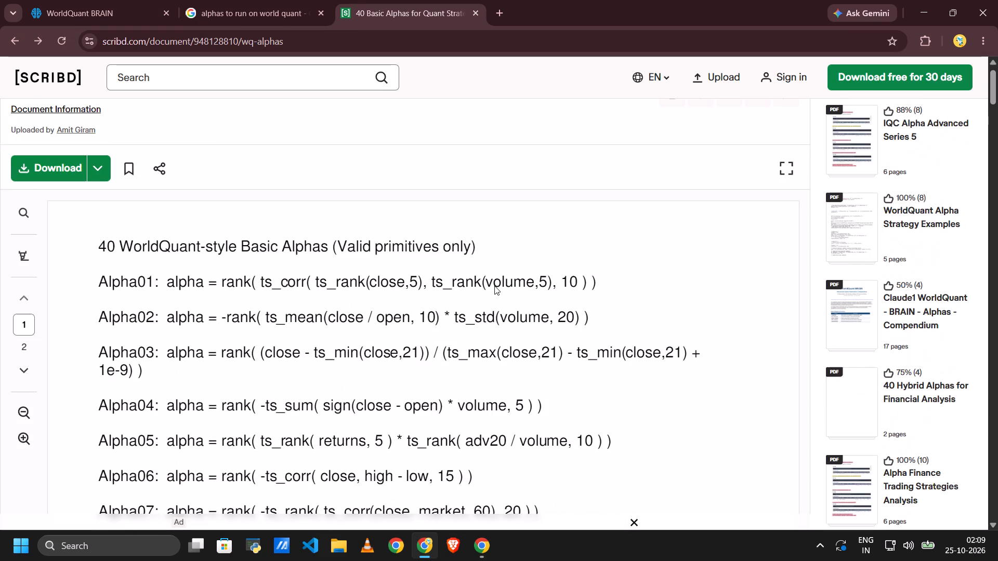
scroll(494, 286, "up", 1)
scroll(494, 286, "down", 13)
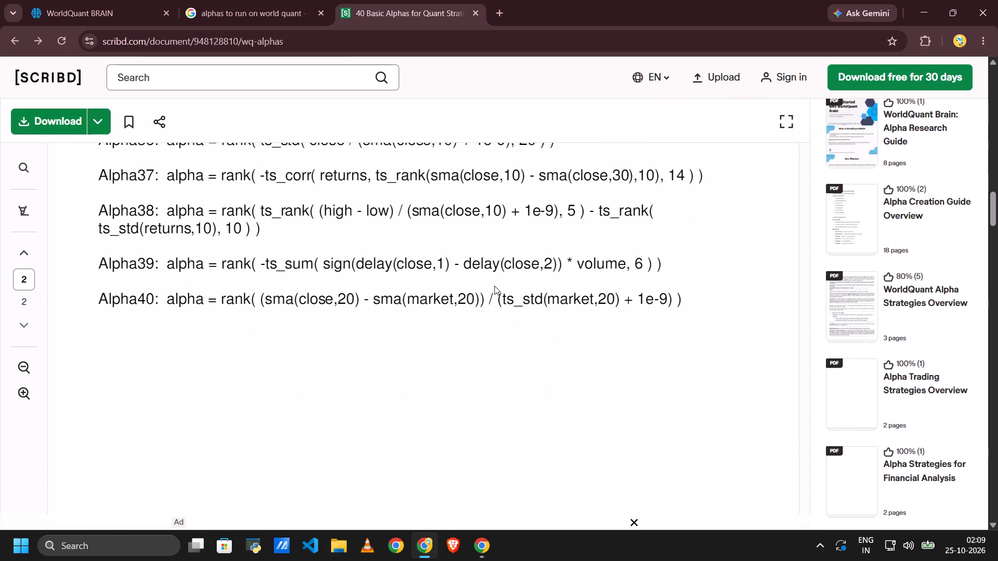
scroll(494, 286, "down", 1)
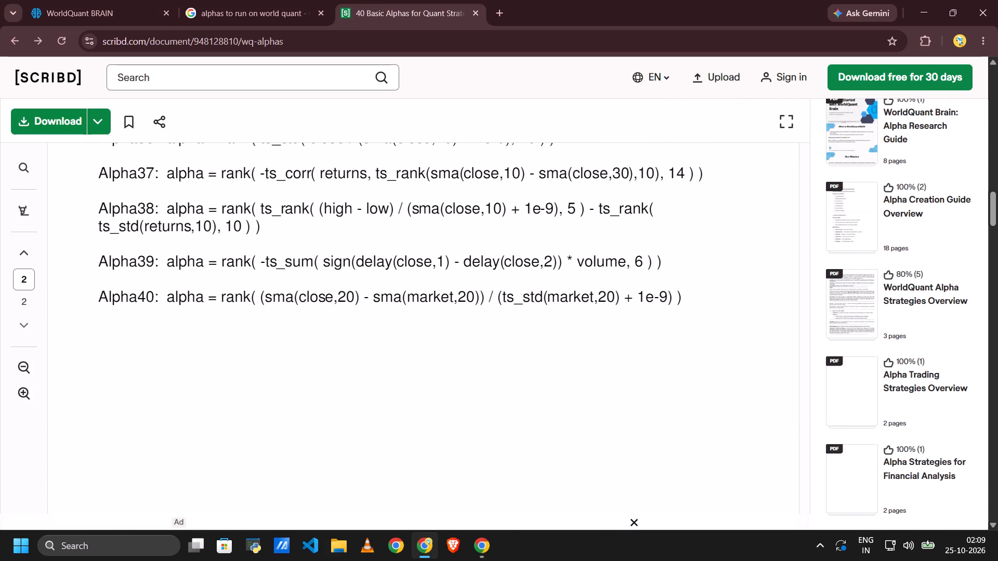
scroll(567, 361, "up", 1)
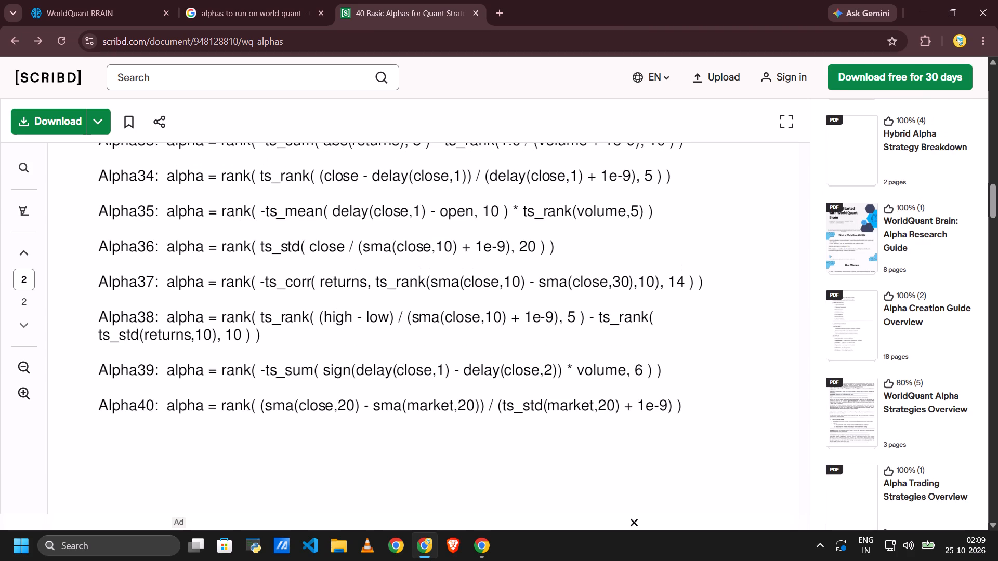
scroll(259, 369, "up", 1)
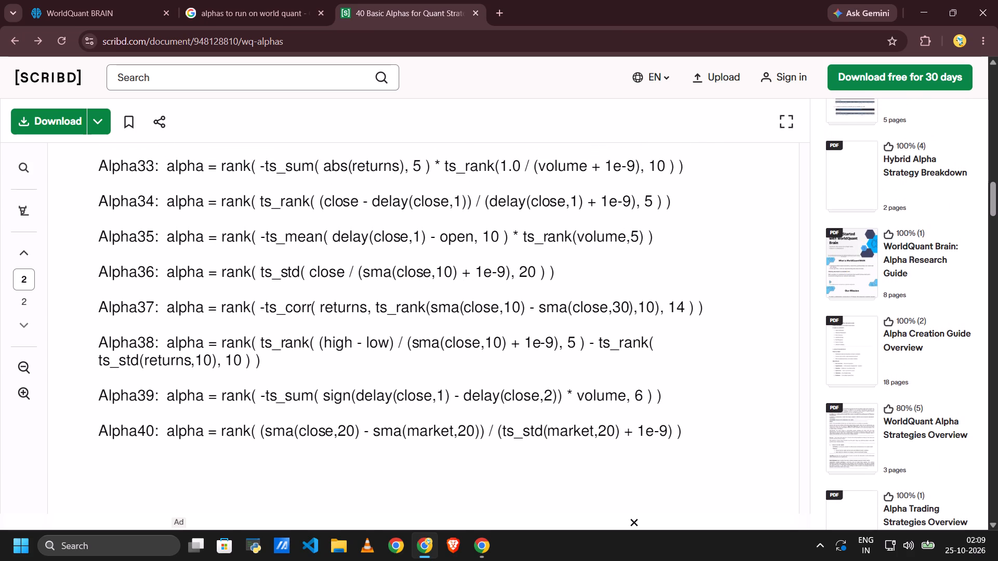
Select the complete Alpha29 formula on page 2, from rank( through its final closing parenthesis.
scroll(223, 390, "up", 5)
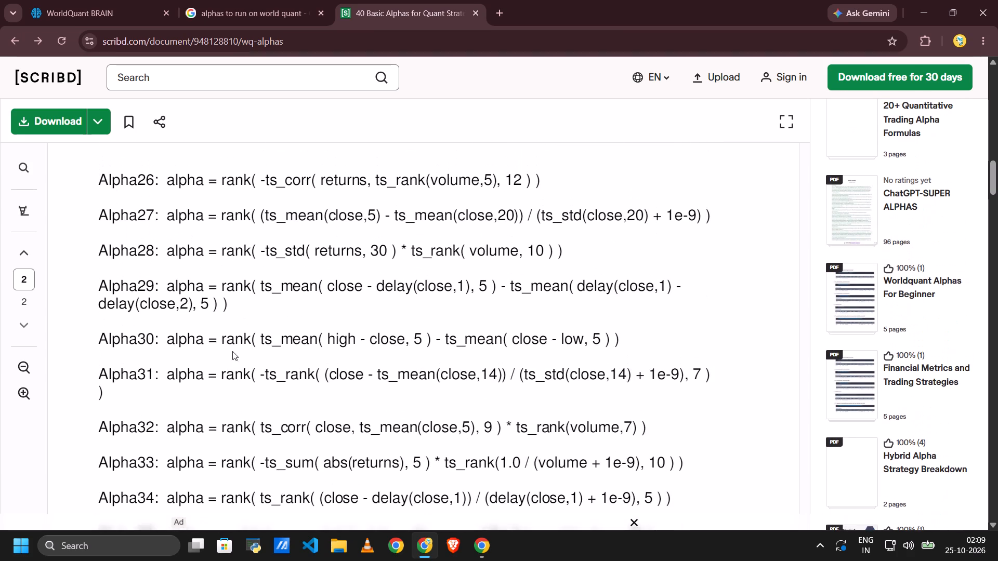
left_click_drag(221, 284, 227, 305)
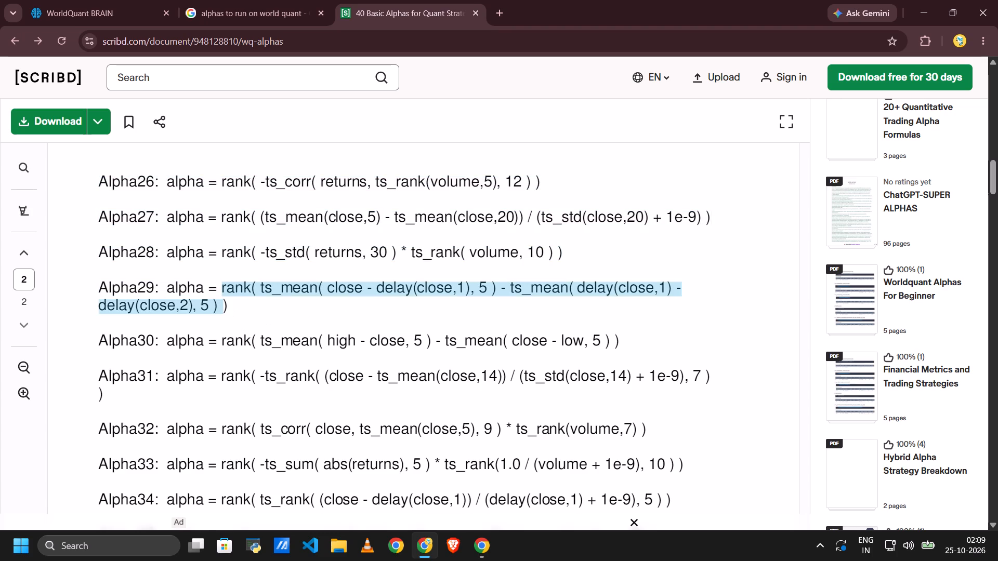
left_click_drag(227, 305, 227, 305)
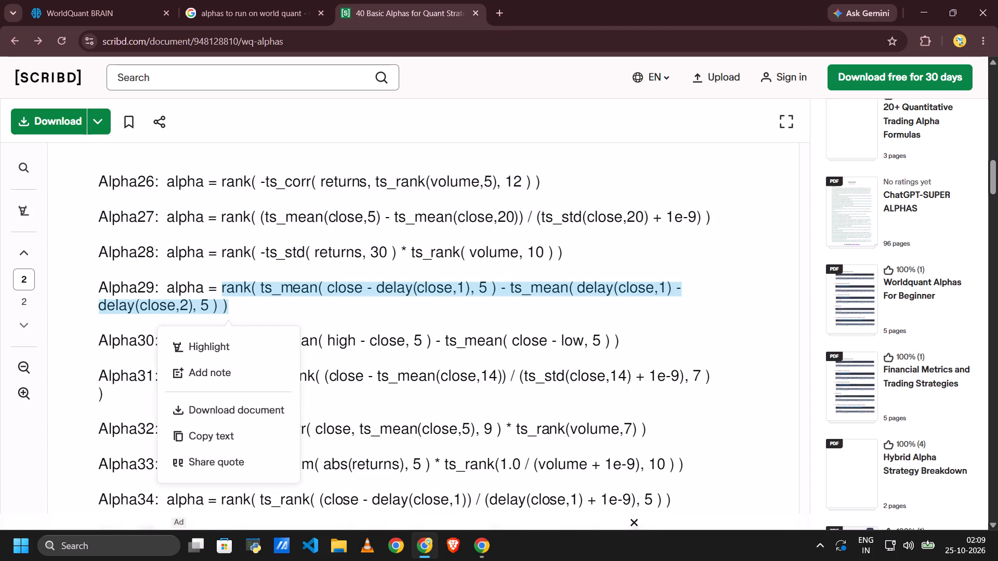
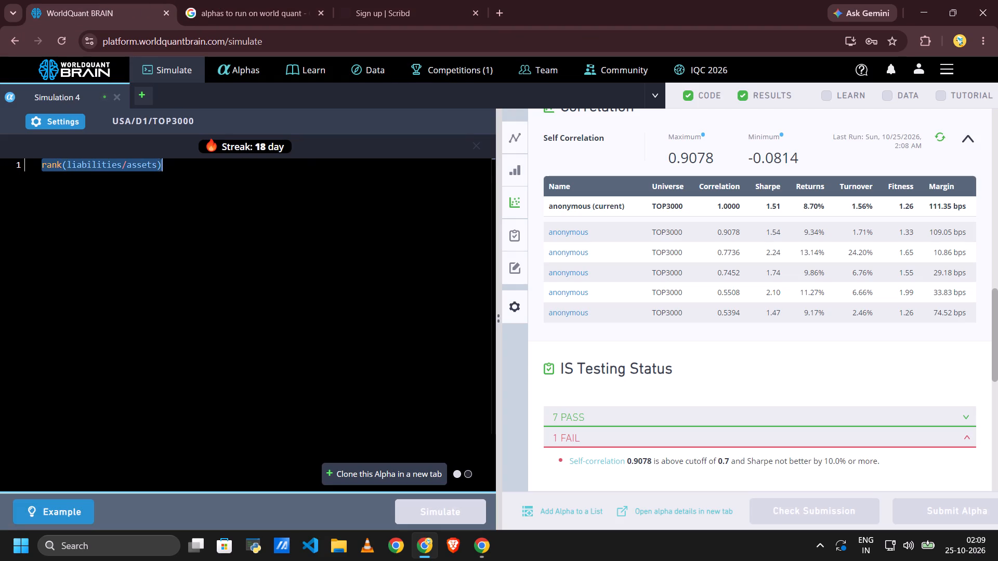
Try to replace the rank(liabilities/assets) expression in the Simulation 4 code editor with the copied Alpha29 formula.
key("ctrl+v")
Go back to the Google search results for alphas to run on WorldQuant.
left_click(279, 0)
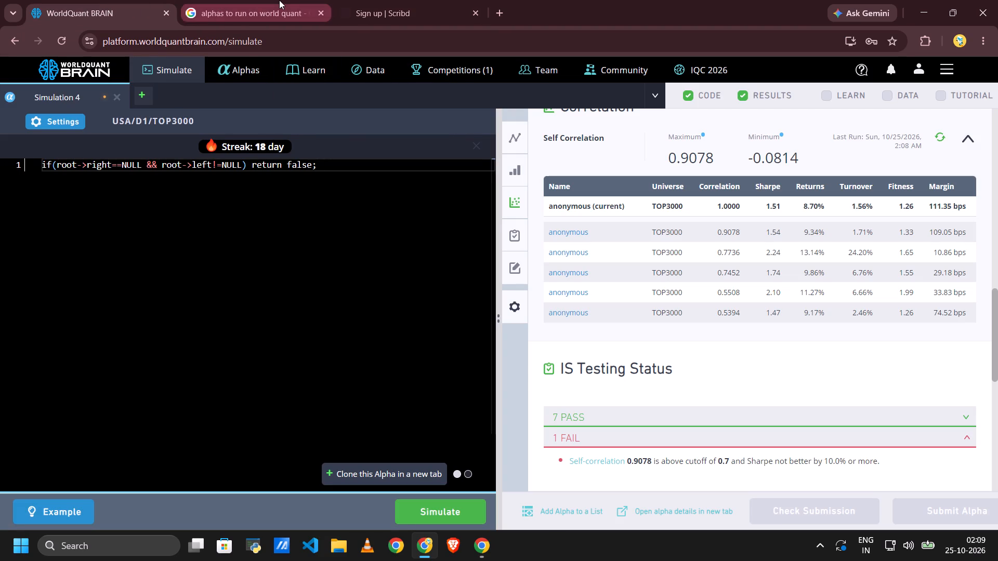
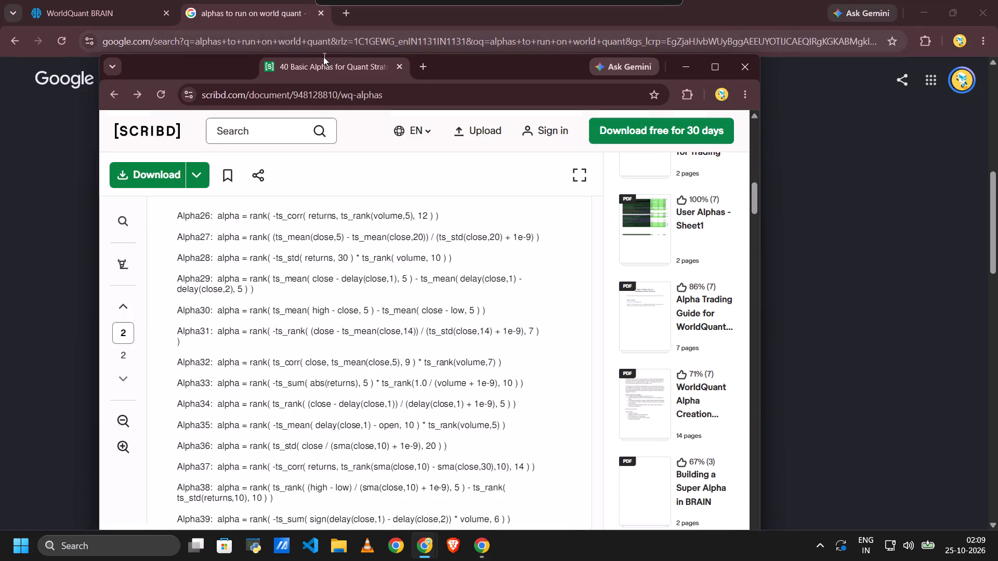
Place the Scribd document window side by side with the browser window showing the WorldQuant BRAIN simulation.
left_click_drag(323, 57, 313, 53)
left_click_drag(304, 69, 332, 36)
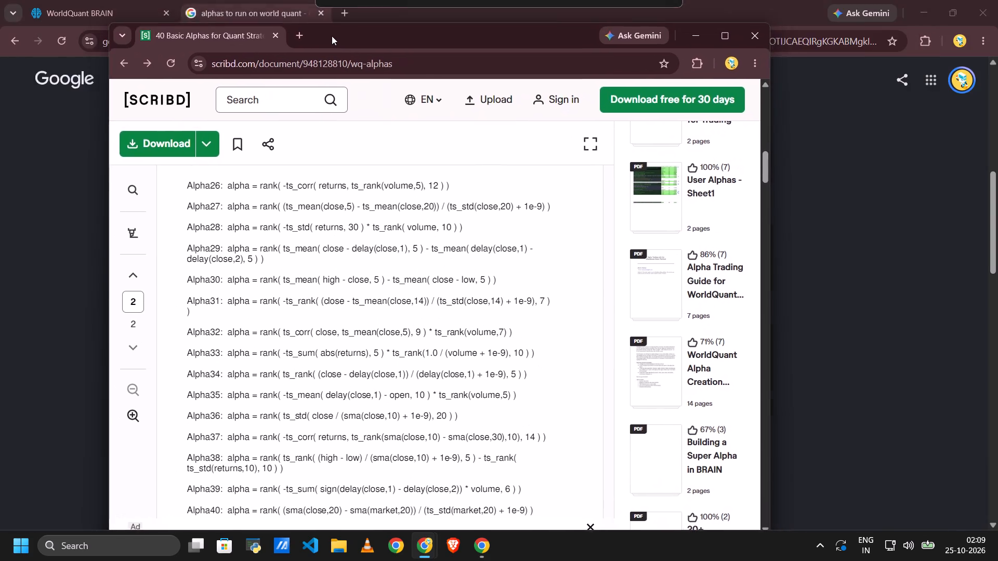
left_click_drag(332, 36, 332, 45)
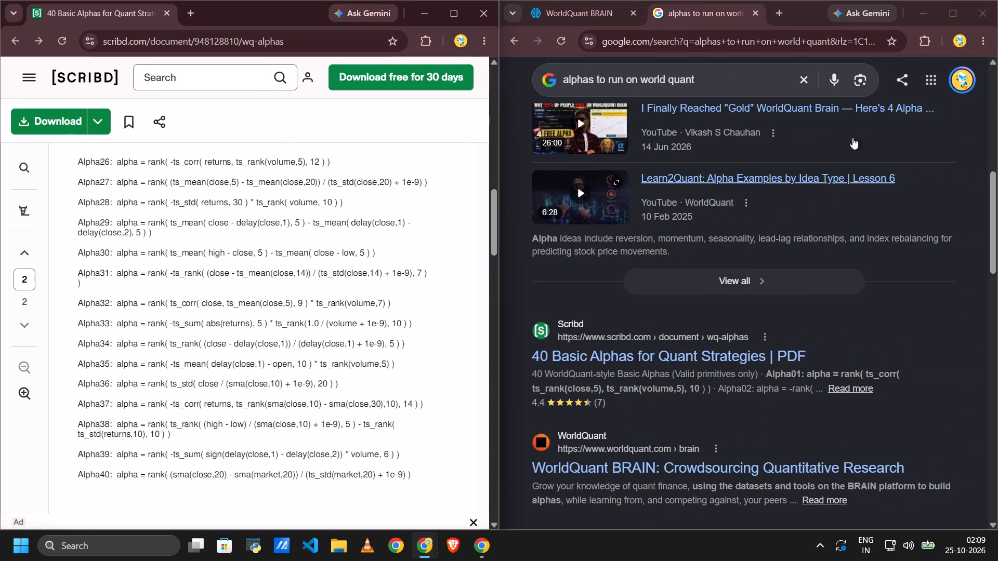
left_click(585, 7)
scroll(308, 313, "up", 1)
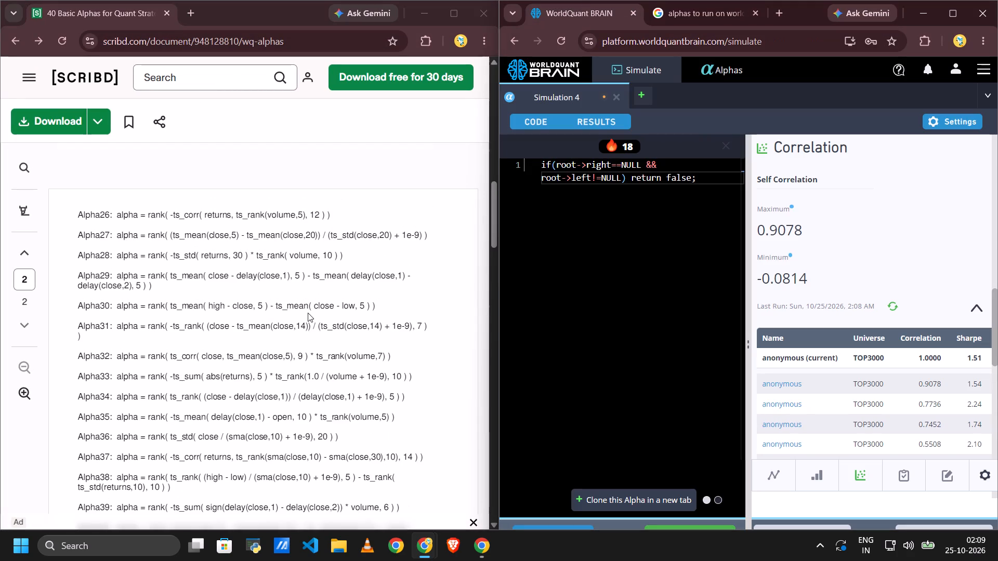
Delete the mistakenly pasted if(root->right==NULL && root->left!=NULL) code from the Simulation 4 editor.
left_click_drag(751, 219, 774, 216)
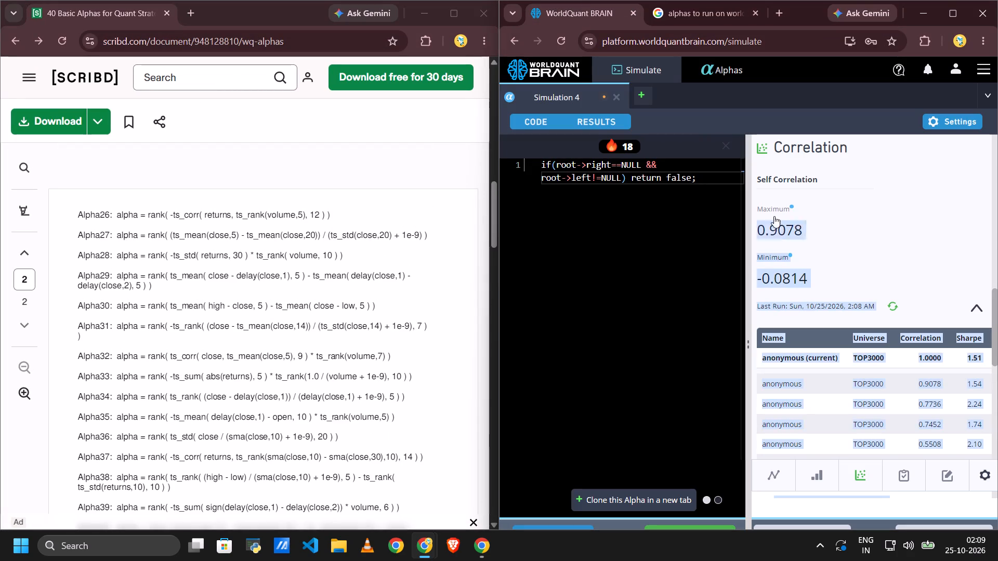
left_click_drag(774, 216, 810, 213)
left_click(810, 213)
left_click(699, 196)
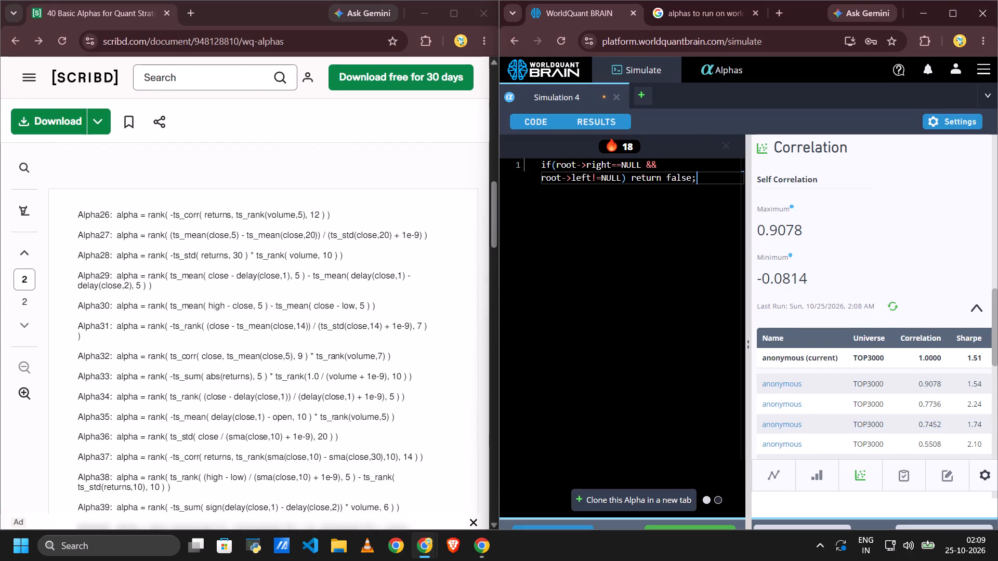
left_click_drag(699, 196, 530, 156)
key("BackSpace")
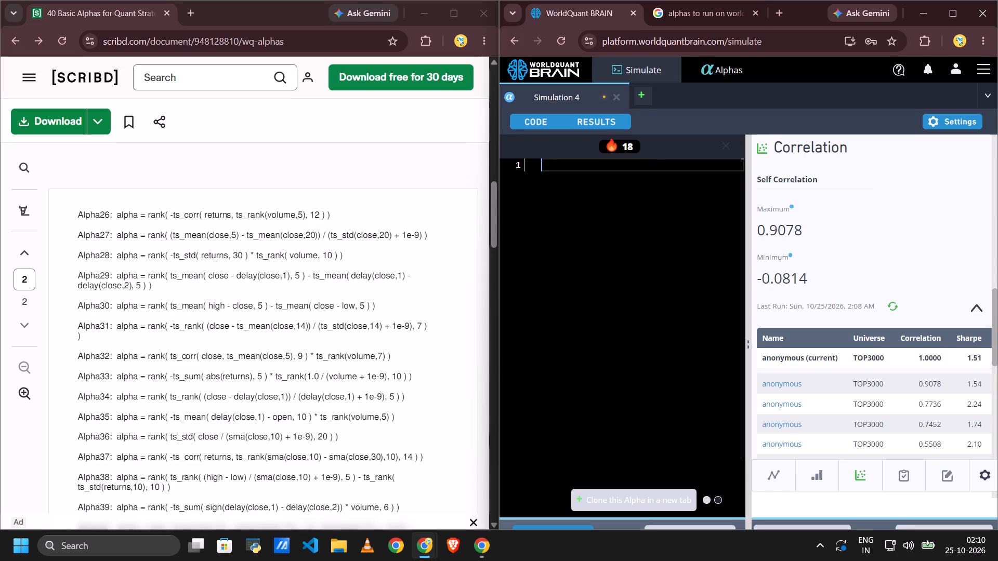
Find Alpha01 in the Scribd document and start its formula in the Simulation 4 editor with rank(ts_corr.
scroll(173, 341, "up", 9)
scroll(173, 341, "down", 1)
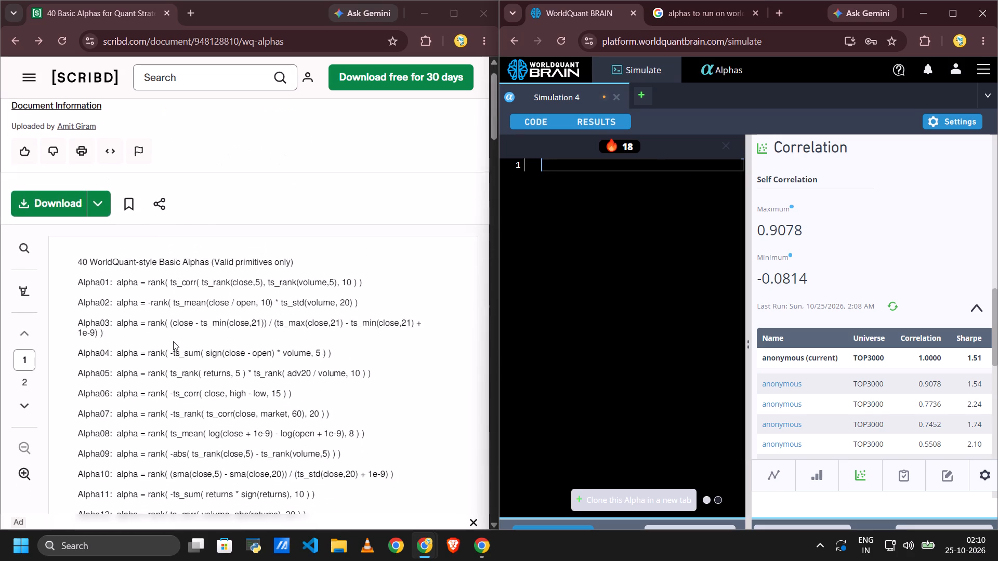
scroll(173, 341, "down", 2)
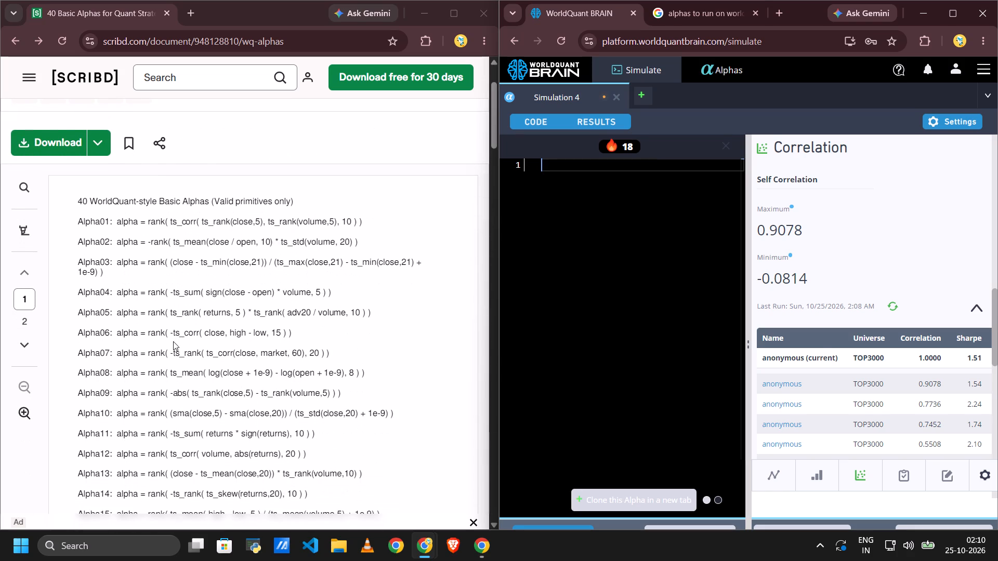
type("rank")
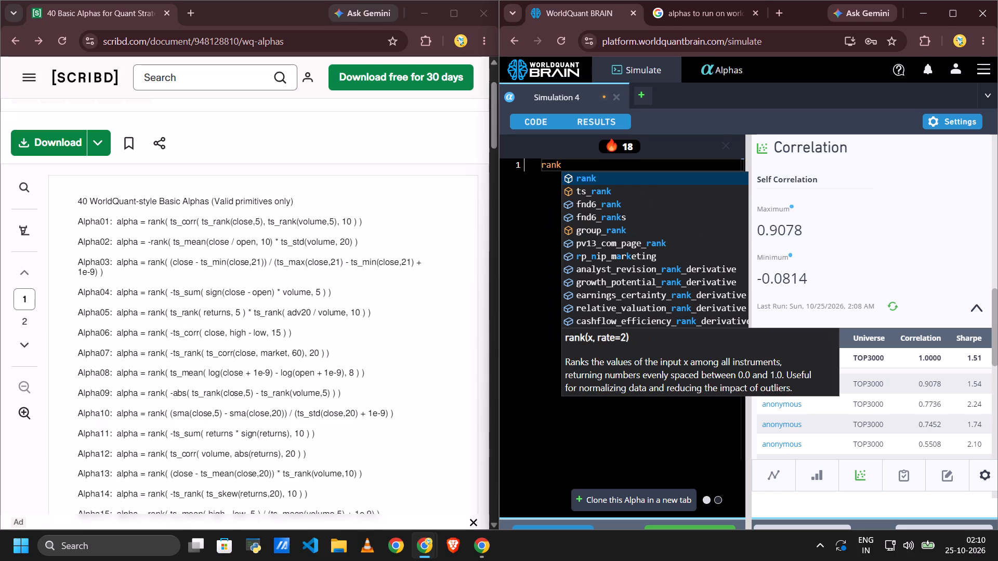
key("shift+parenleft")
type("ts")
type("_cco")
key("r")
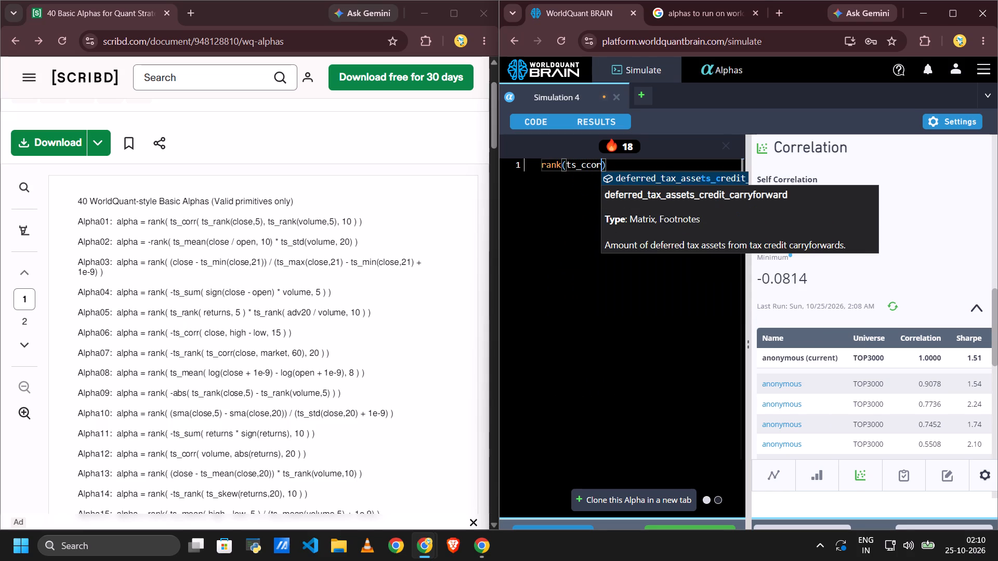
key("r")
key("BackSpace")
key("BackSpace")
key("BackSpace")
key("BackSpace")
type("orr")
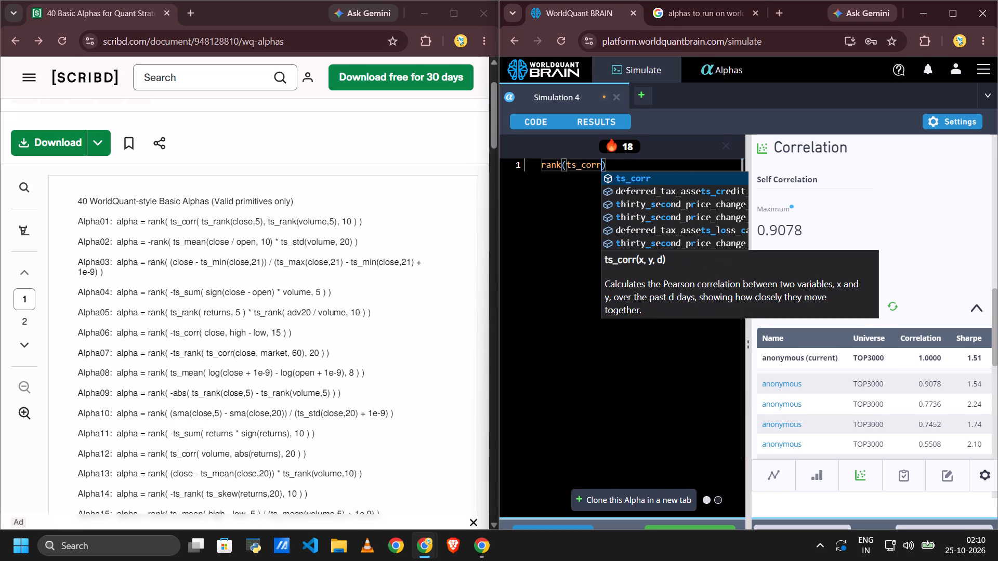
key("Return")
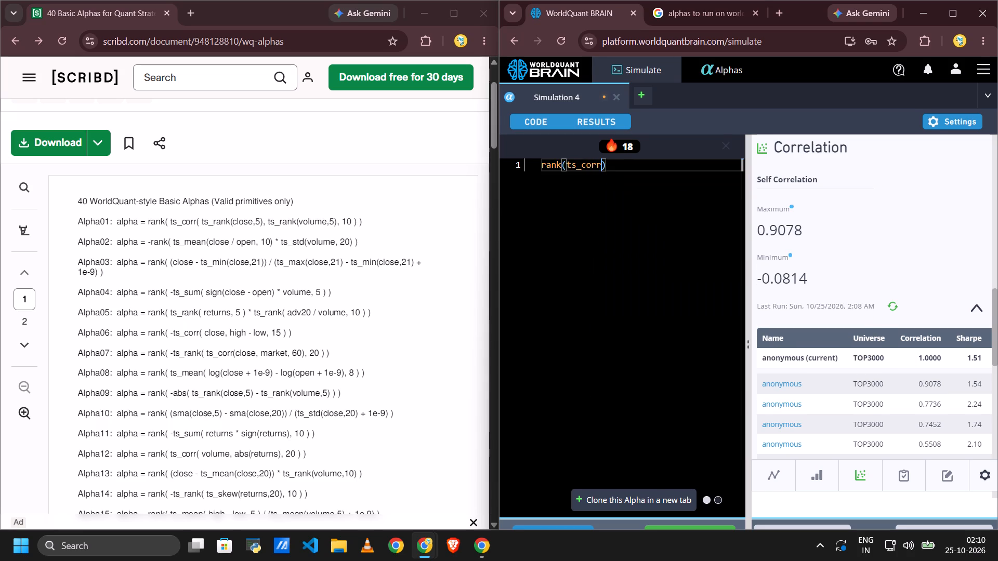
Enter ts_rank(close,5) as the first argument of ts_corr.
type("(ts_")
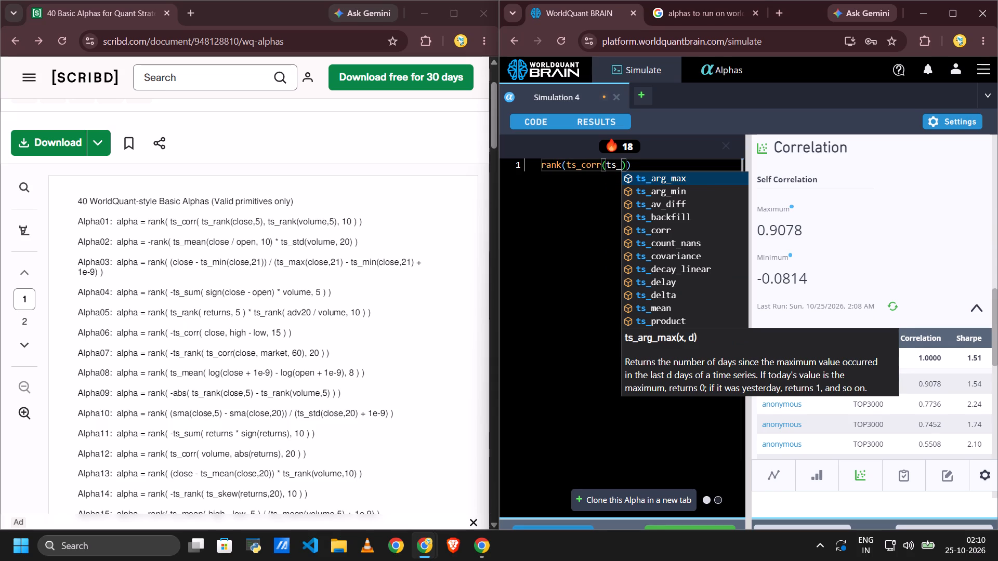
type("ra")
type("nk")
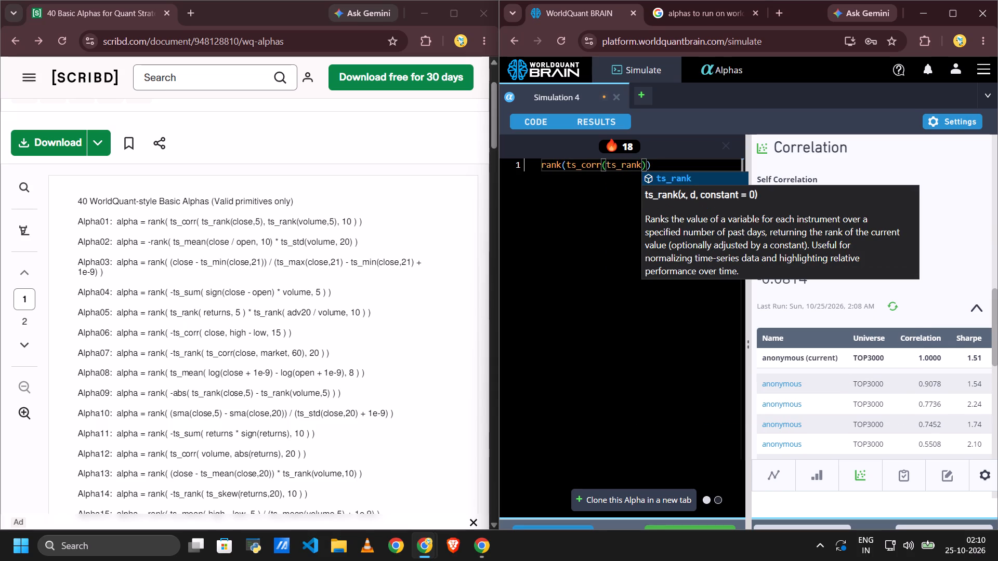
key("Return")
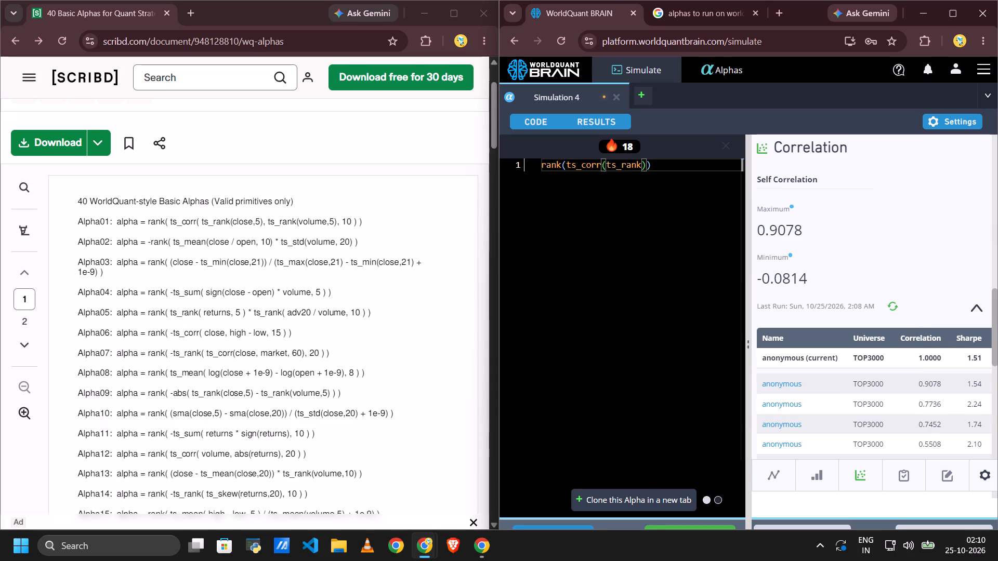
key("shift+parenleft")
type("clo")
key("Return")
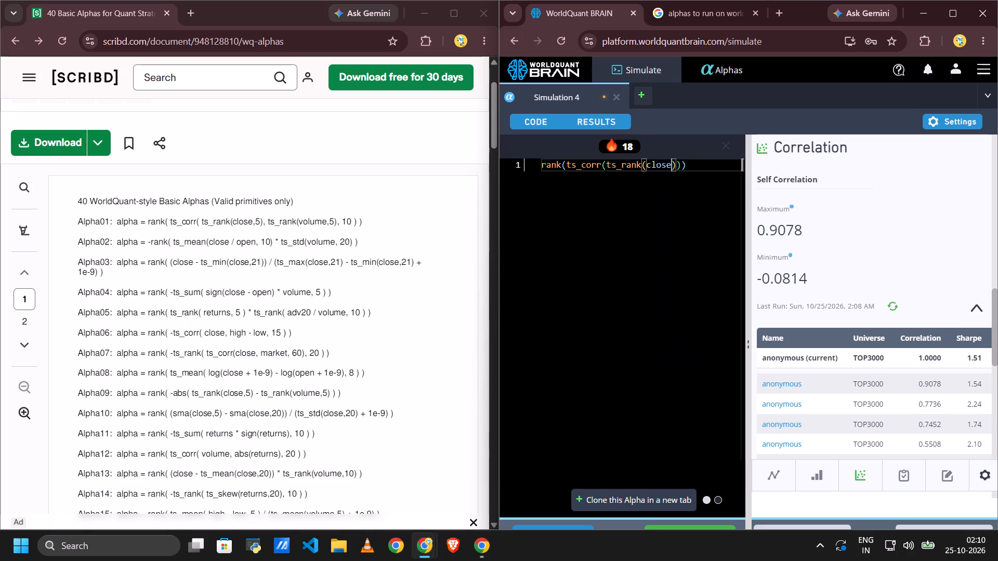
type(",5")
Complete the ts_corr arguments with ts_rank(volume,5) and a window of 10.
key("Right")
type(",ts_")
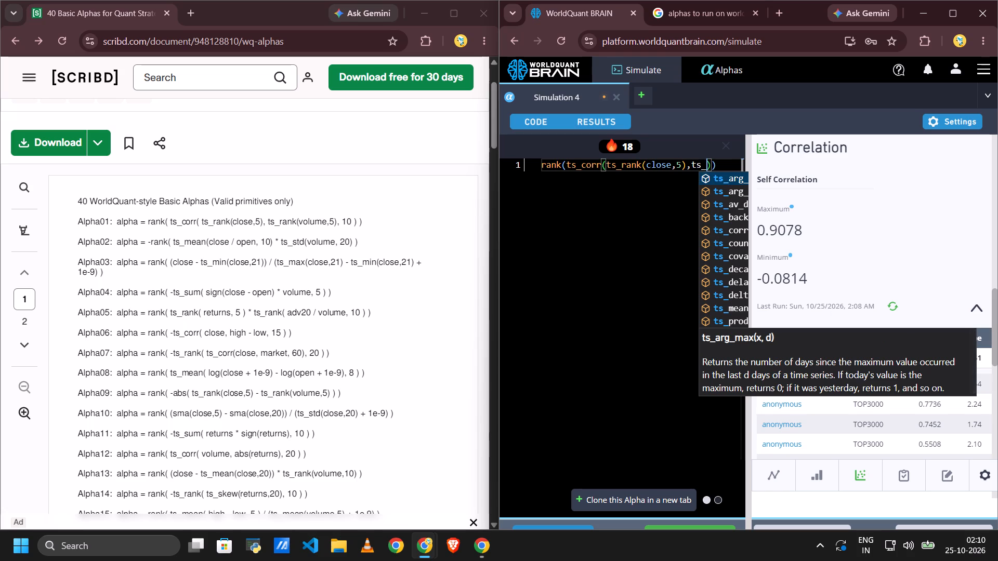
type("rank")
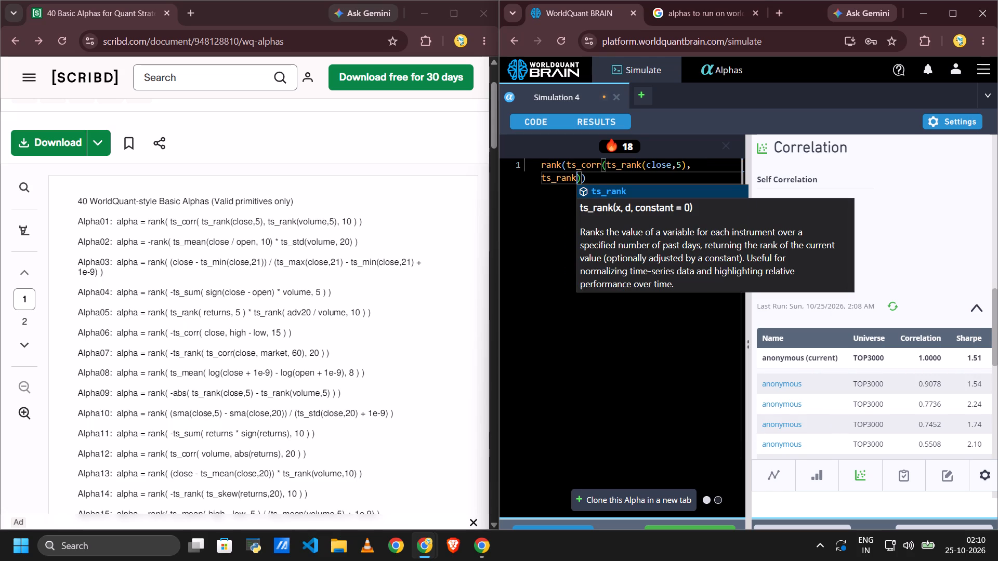
type("(volume")
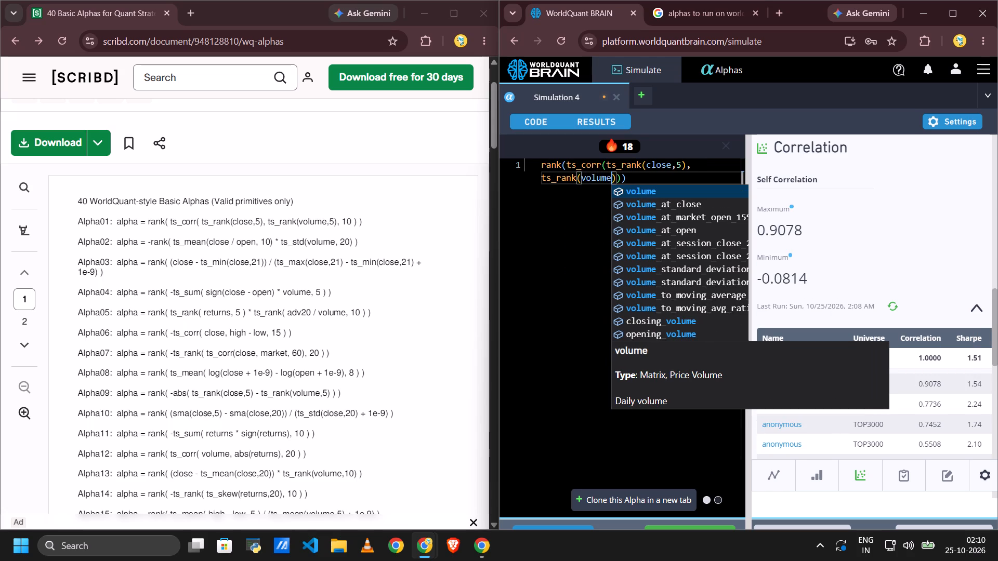
type(",5")
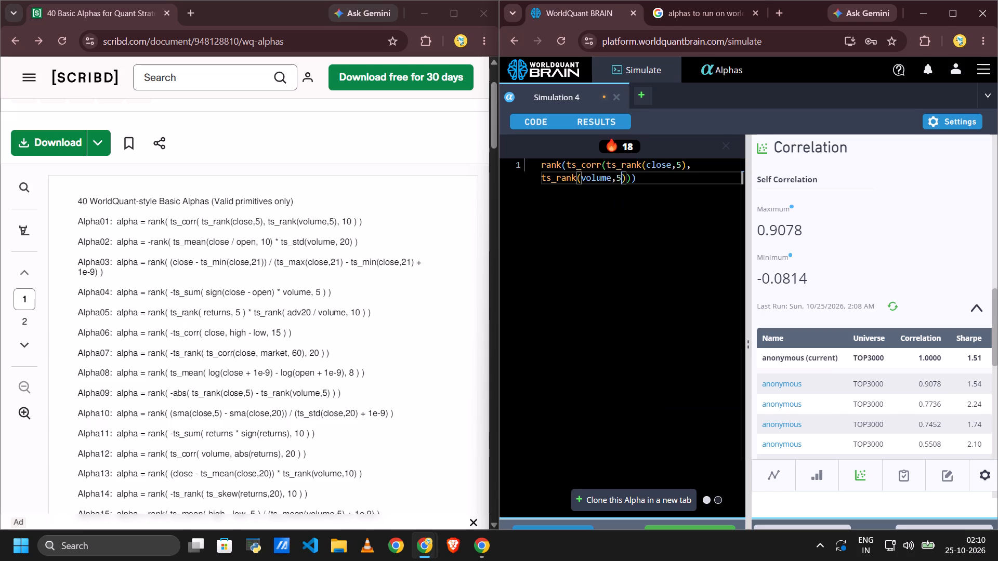
key("Right")
type(",10")
Maximize the WorldQuant BRAIN window and run the simulation of the Alpha01 formula.
left_click(953, 20)
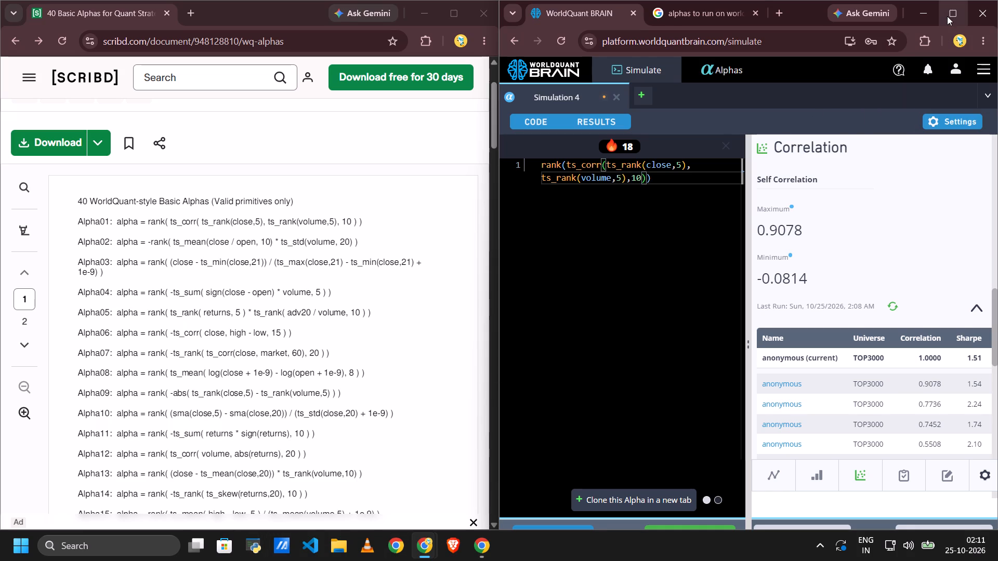
left_click(947, 16)
left_click(459, 500)
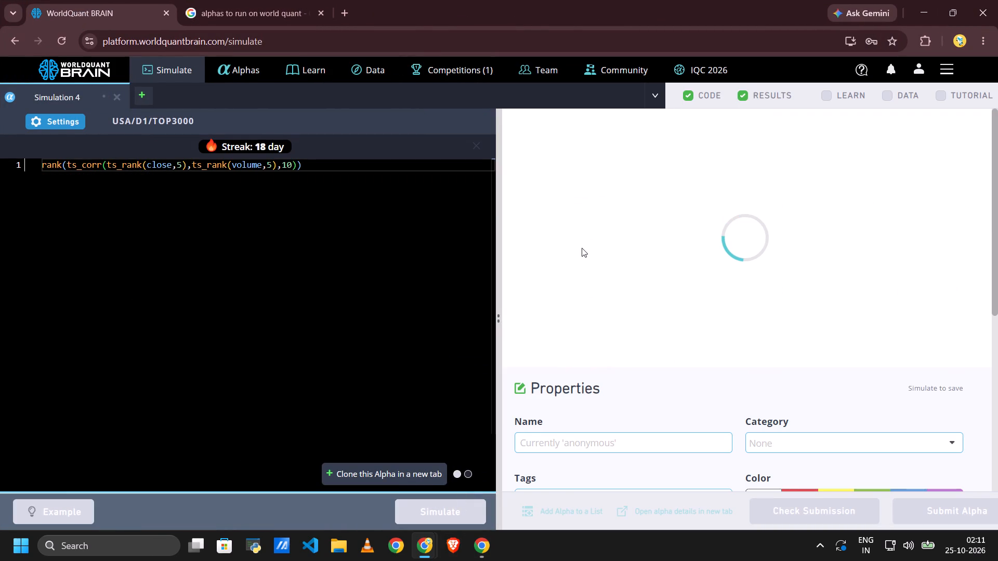
scroll(582, 248, "up", 2)
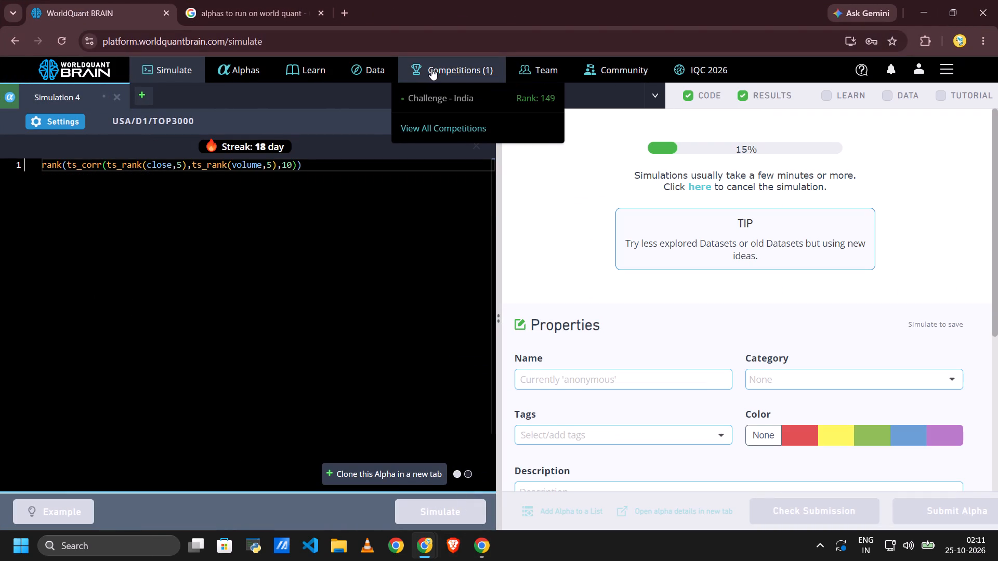
Open the Challenge - India competition page in a new browser tab.
left_click_drag(451, 99, 613, 1)
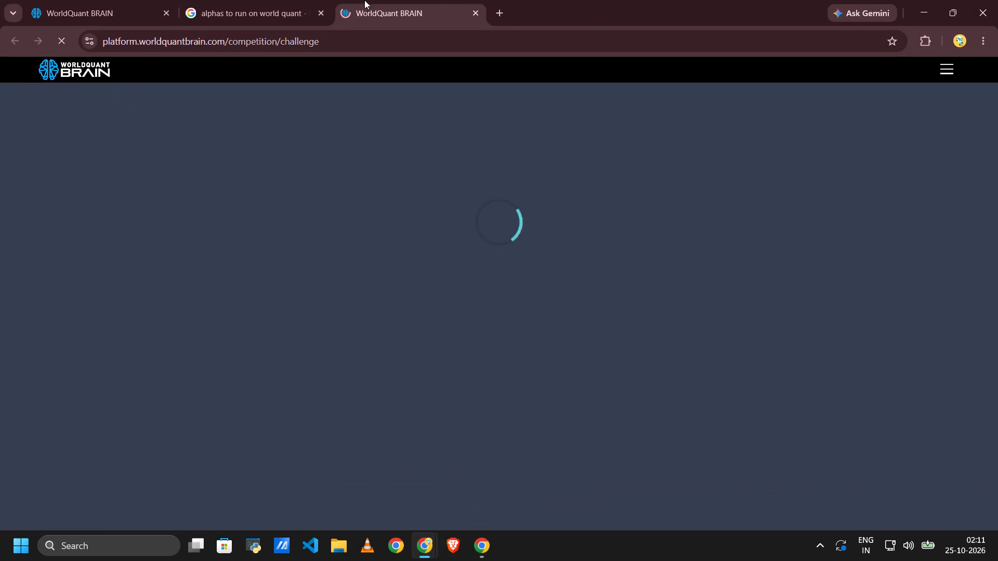
Look through the Google results for alphas to run on WorldQuant for further formula sources.
left_click(218, 0)
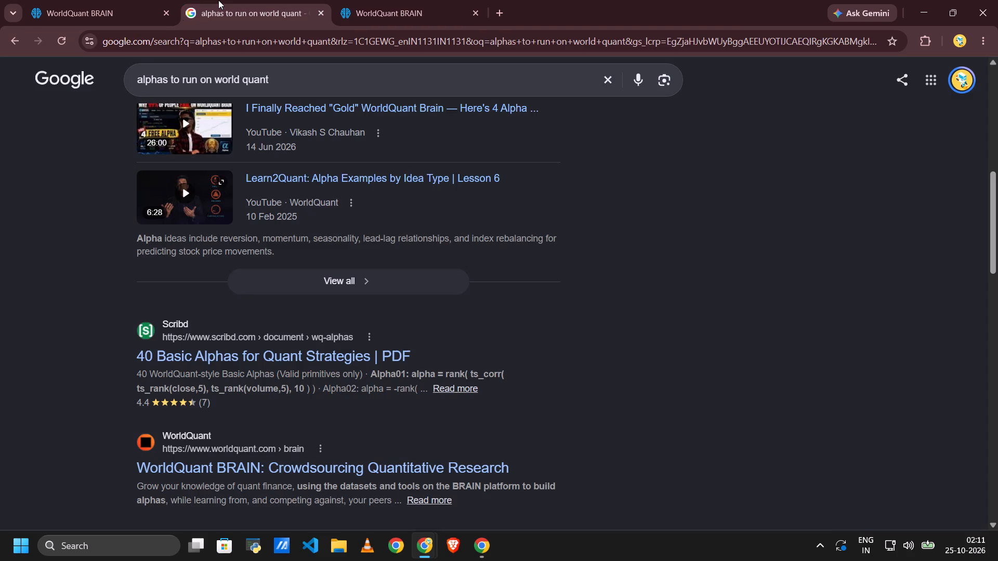
scroll(350, 135, "down", 4)
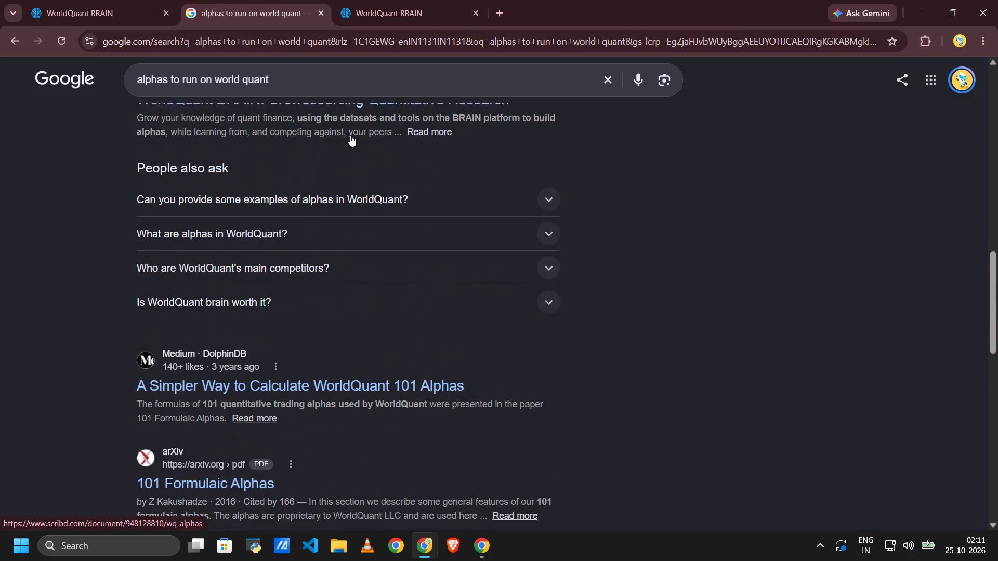
scroll(350, 135, "down", 4)
scroll(285, 243, "down", 1)
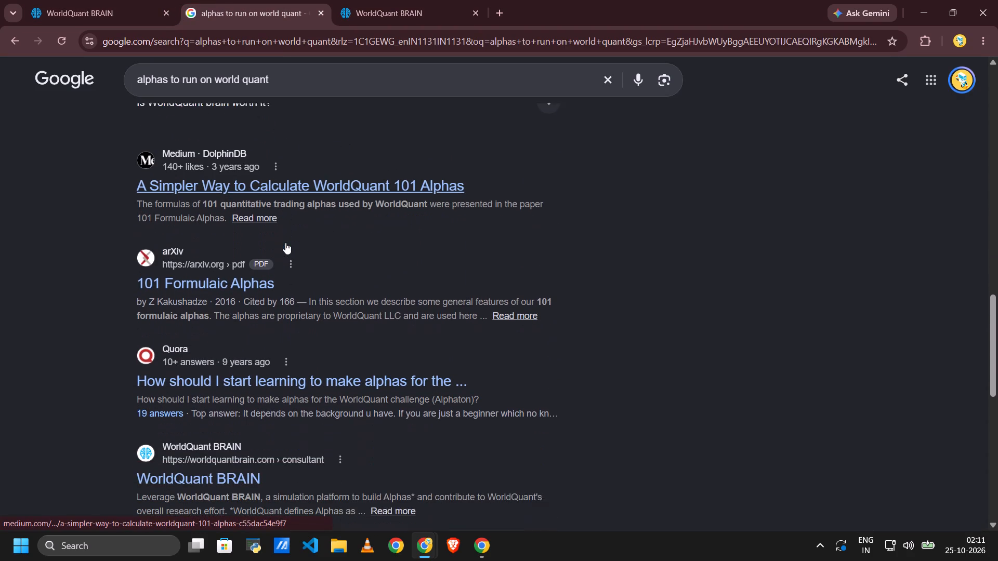
scroll(285, 243, "down", 1)
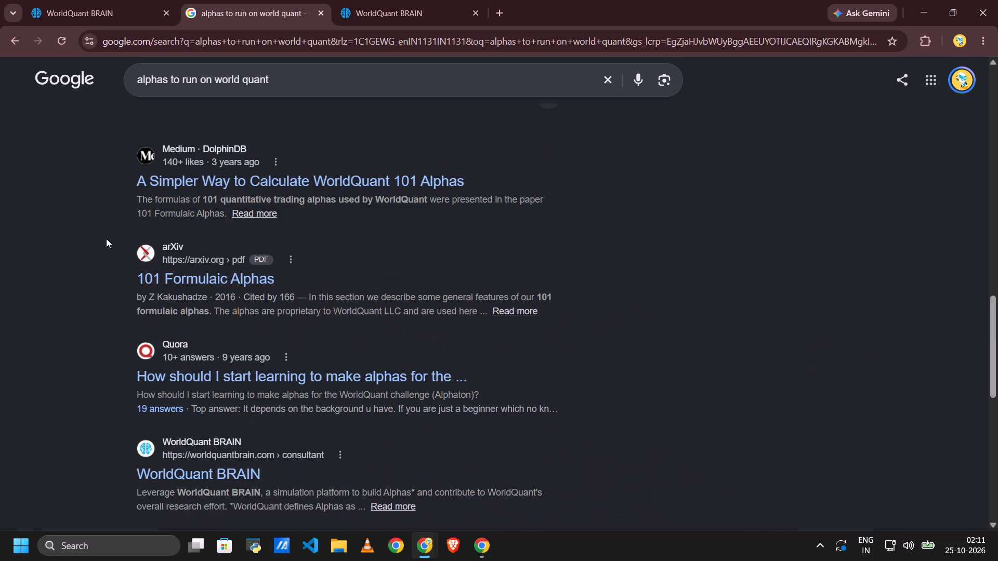
scroll(106, 238, "down", 2)
View the Challenge - India leaderboard in the open competition tab.
left_click(361, 0)
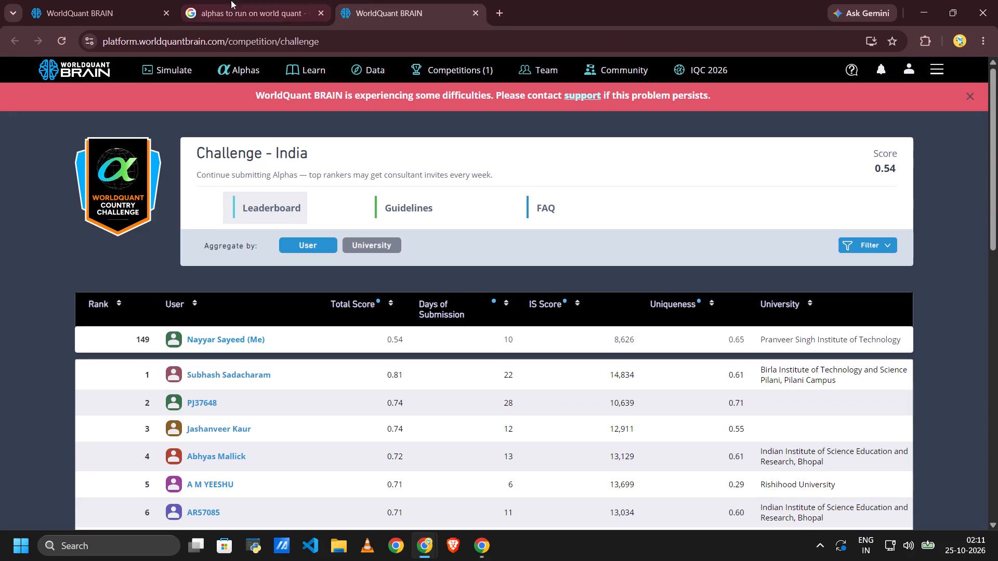
Look through the top-ranked users on the Challenge - India leaderboard.
scroll(405, 359, "down", 2)
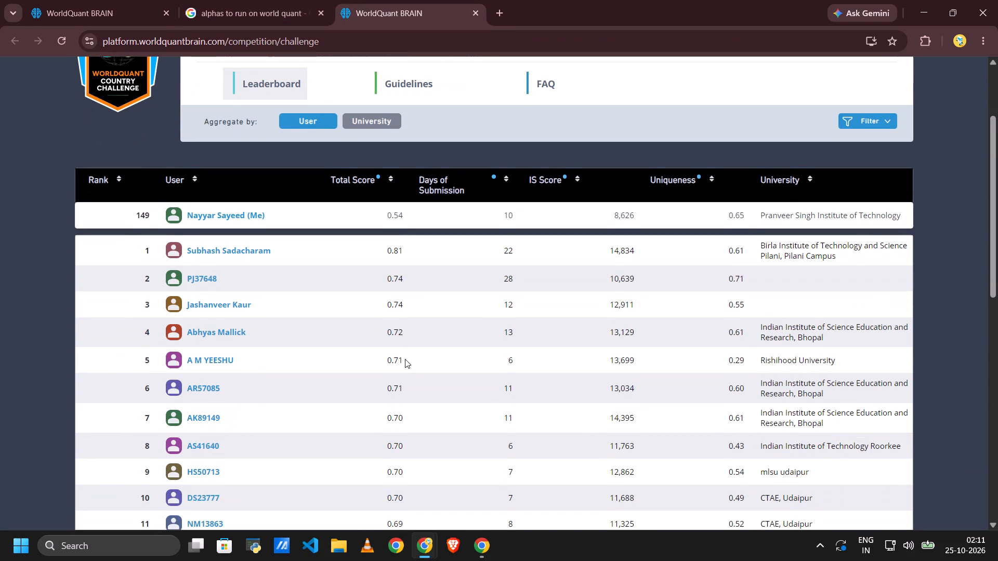
scroll(488, 243, "down", 1)
scroll(488, 243, "up", 2)
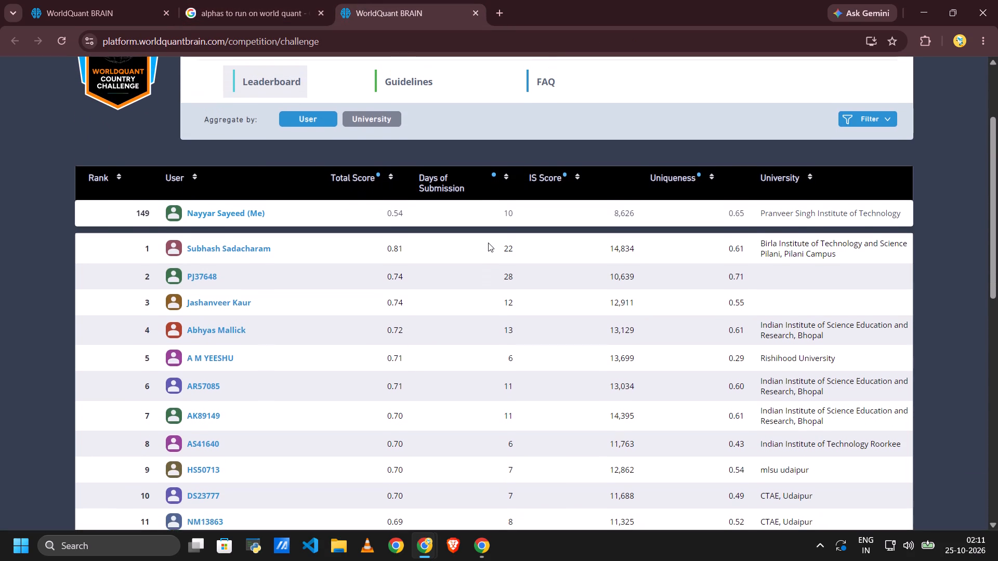
scroll(488, 243, "up", 3)
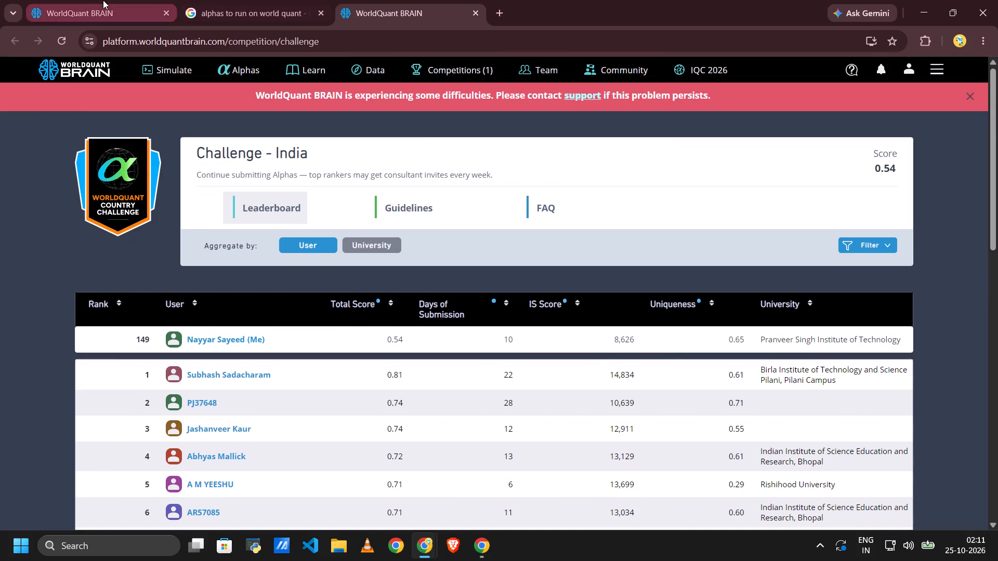
Return to the simulation page and add a blank simulation beside Simulation 4.
left_click(103, 0)
left_click(608, 206)
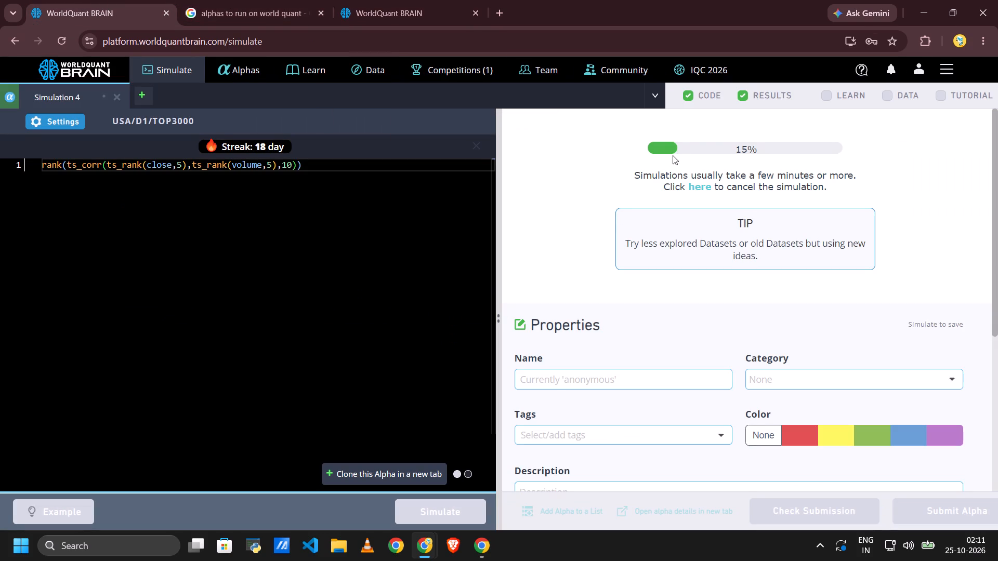
scroll(509, 158, "down", 3)
scroll(717, 196, "up", 1)
left_click(203, 0)
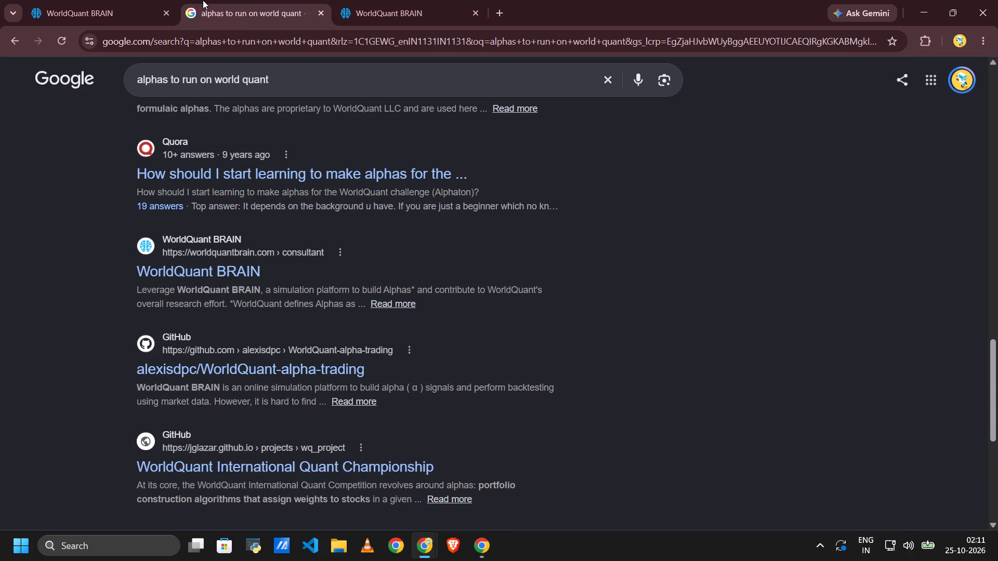
left_click(100, 0)
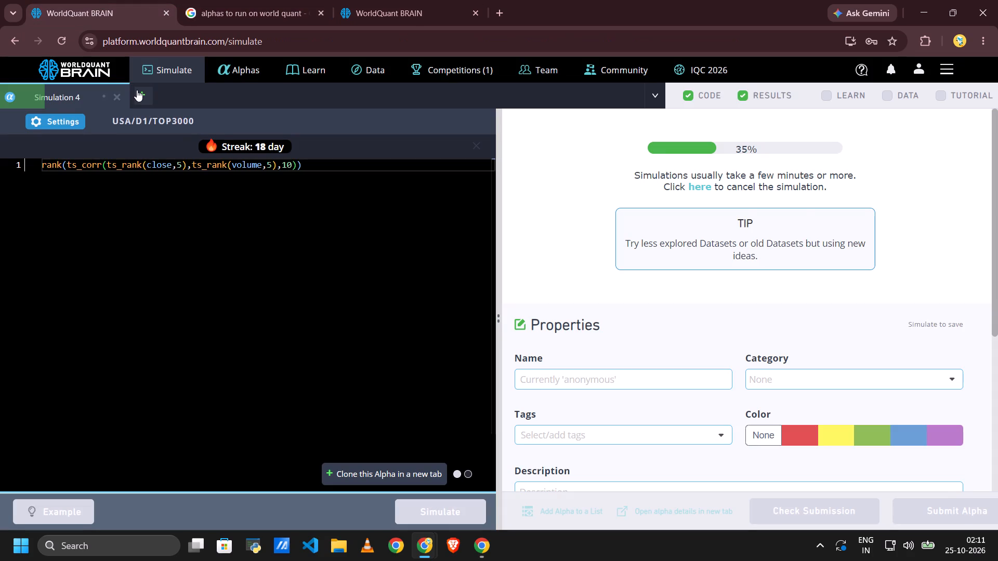
left_click(138, 90)
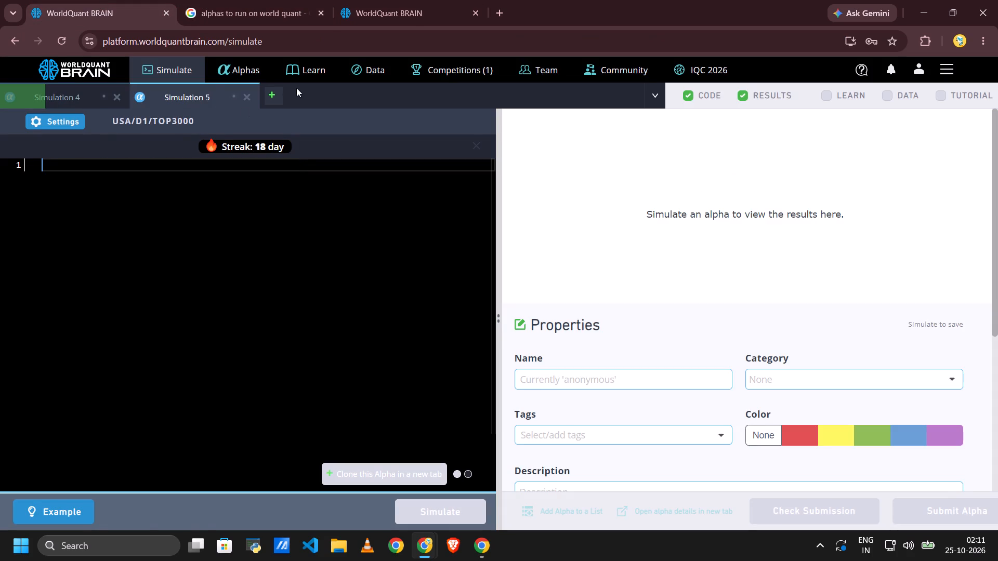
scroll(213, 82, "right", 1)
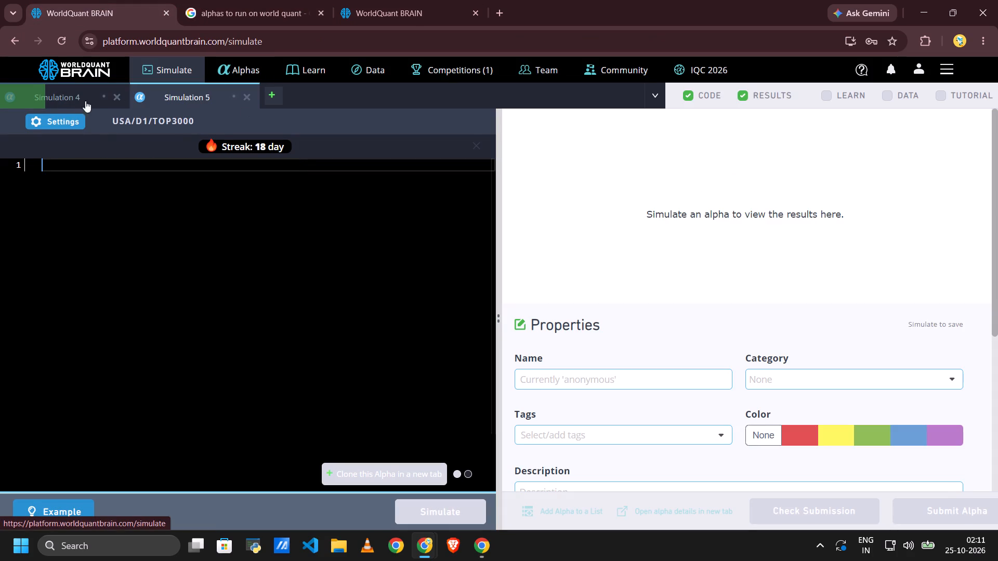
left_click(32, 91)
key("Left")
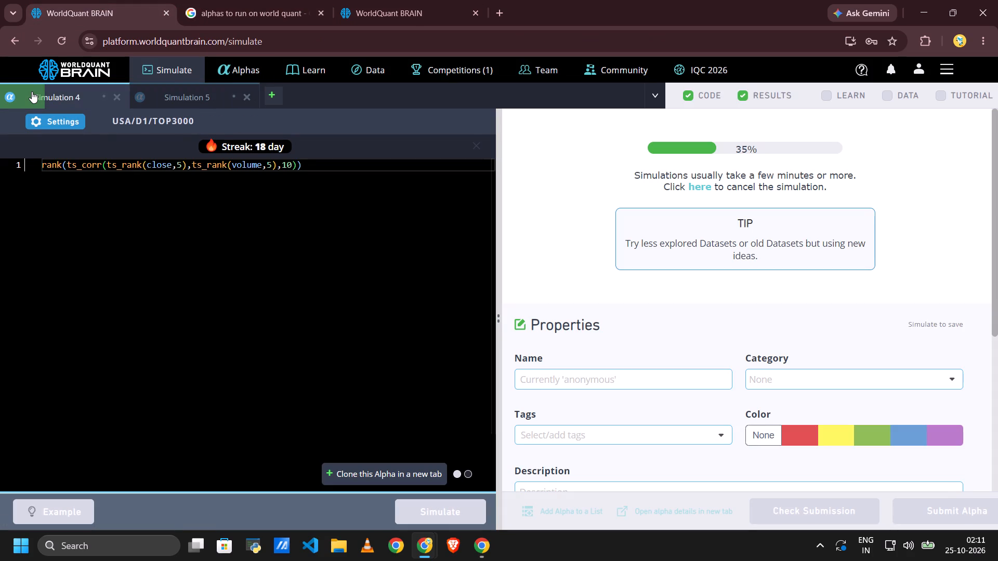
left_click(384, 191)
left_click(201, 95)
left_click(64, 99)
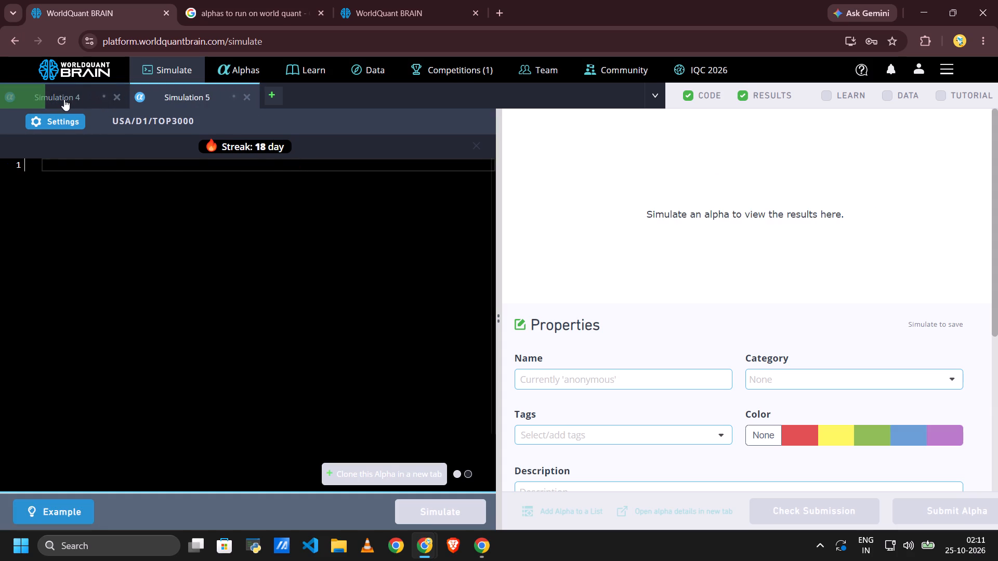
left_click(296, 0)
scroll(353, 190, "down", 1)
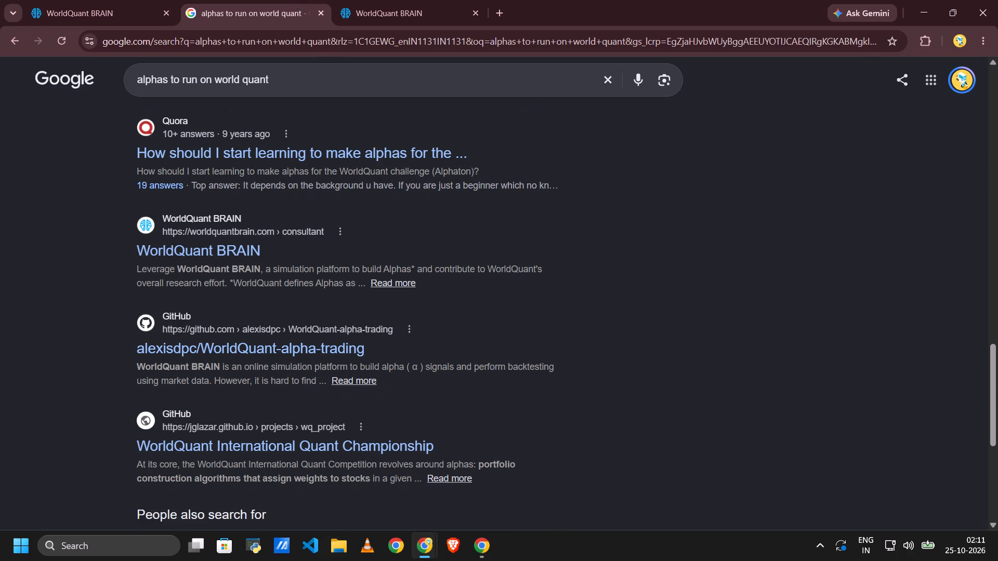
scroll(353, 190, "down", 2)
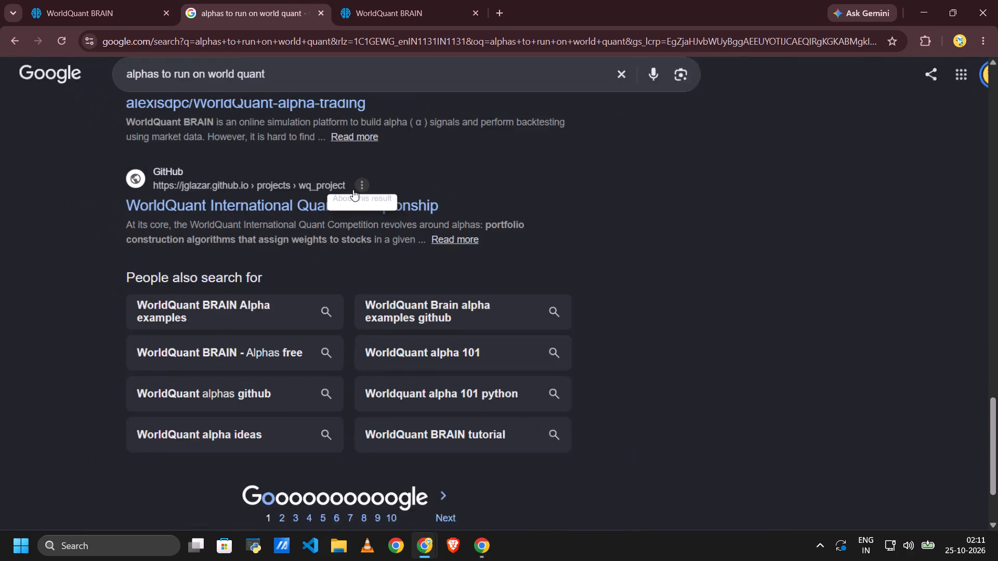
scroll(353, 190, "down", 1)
Review the Challenge - India leaderboard, comparing total scores, days of submission, IS scores and uniqueness.
left_click(397, 0)
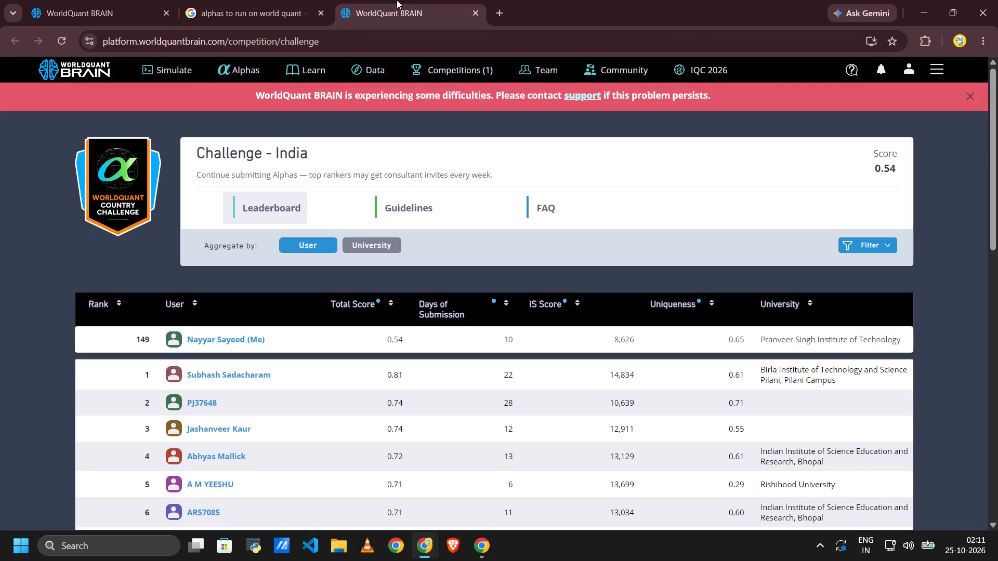
scroll(424, 248, "down", 2)
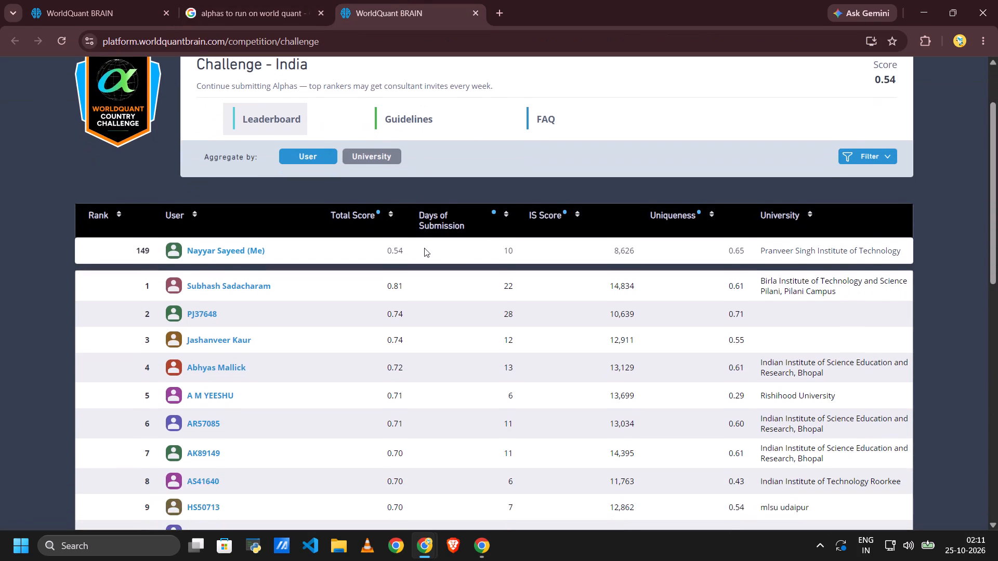
scroll(424, 248, "down", 1)
scroll(424, 248, "up", 1)
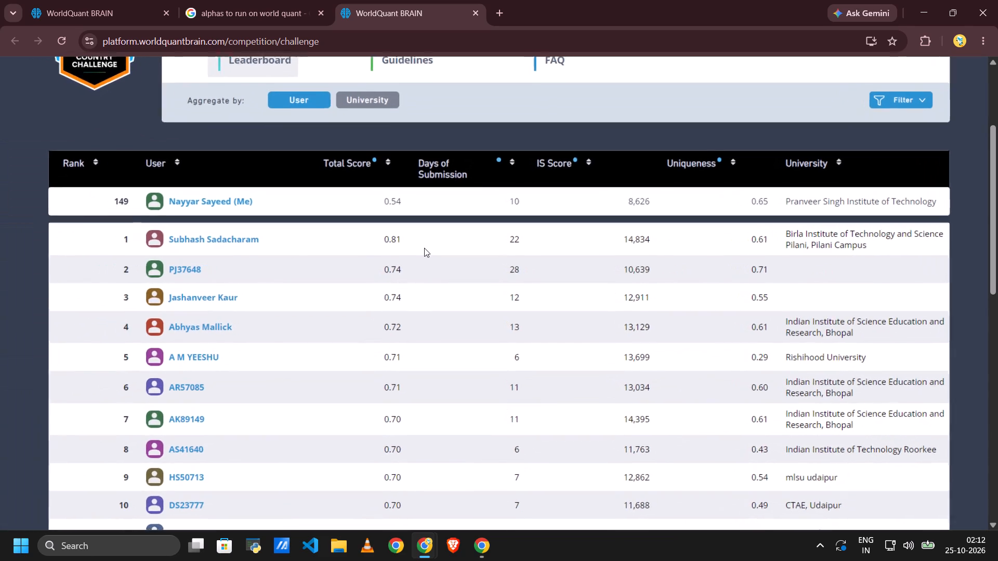
scroll(530, 214, "up", 1)
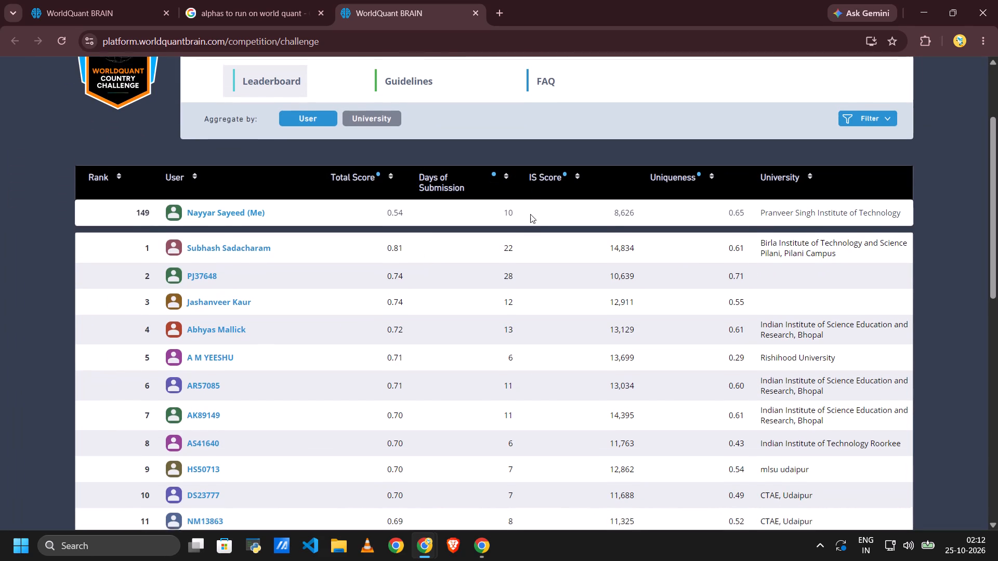
scroll(530, 214, "up", 1)
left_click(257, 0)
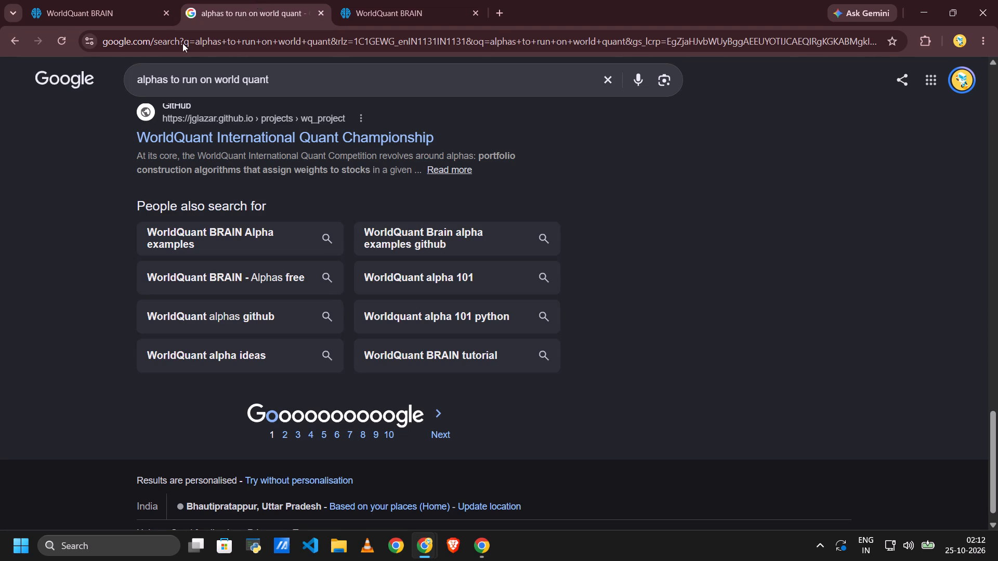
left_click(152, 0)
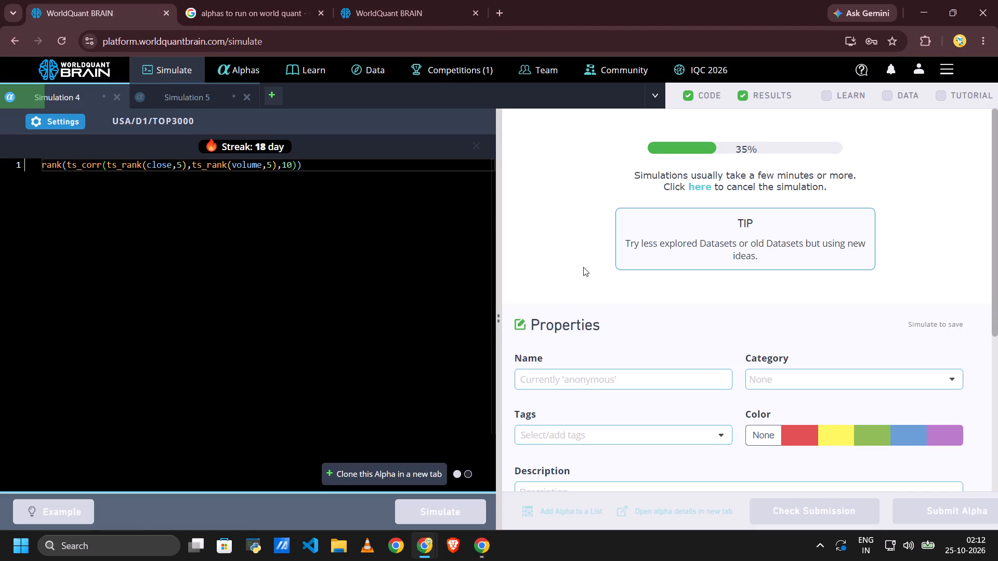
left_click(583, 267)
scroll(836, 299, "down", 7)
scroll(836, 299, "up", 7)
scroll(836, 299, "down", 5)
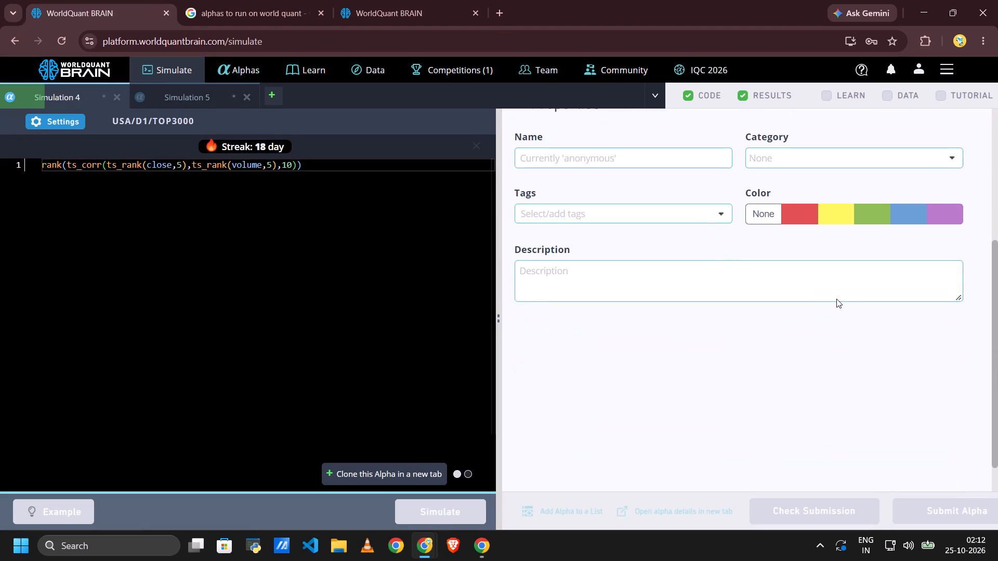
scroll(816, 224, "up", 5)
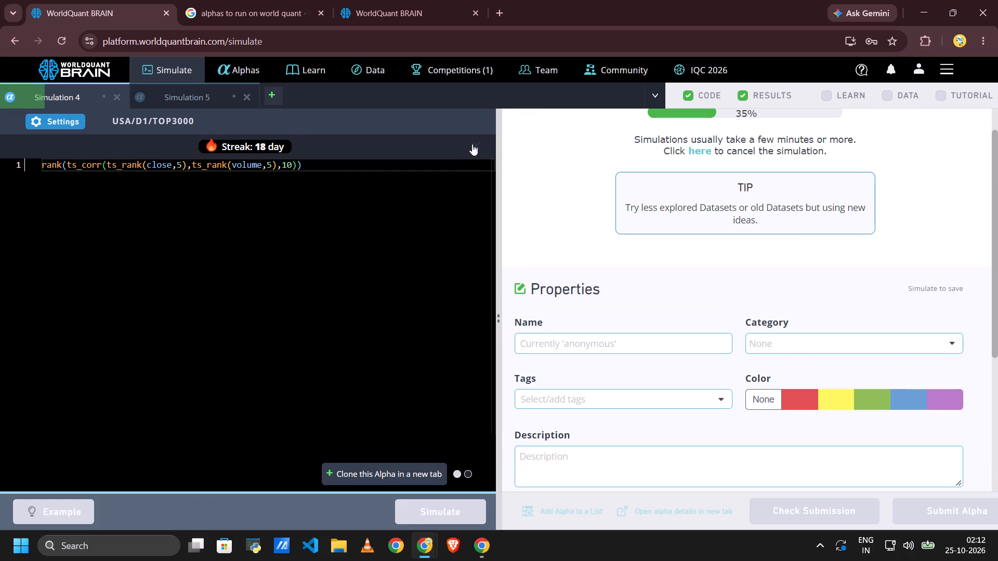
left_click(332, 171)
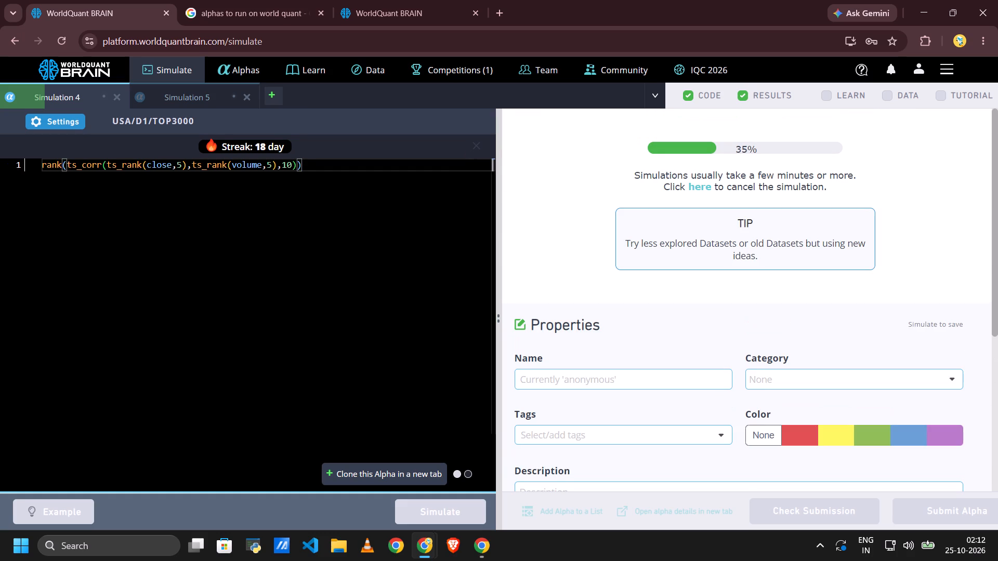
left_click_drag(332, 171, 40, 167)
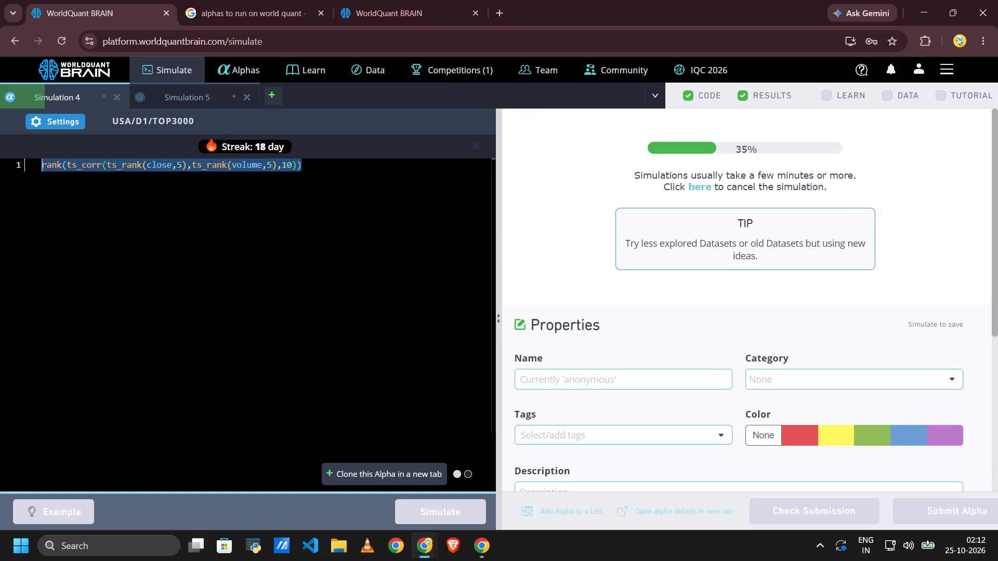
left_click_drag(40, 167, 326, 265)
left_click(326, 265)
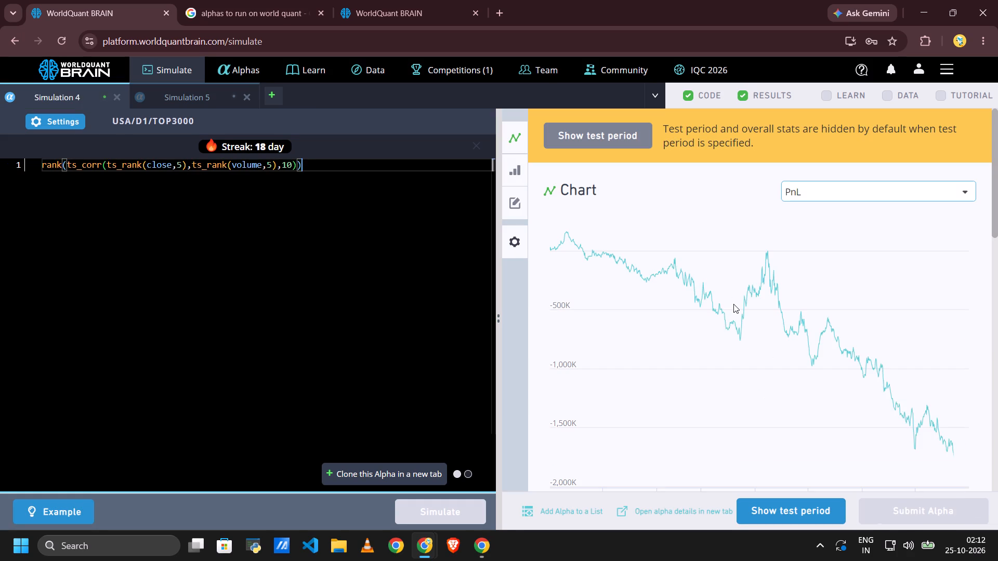
Examine the Simulation 4 results, reveal the test period and check the IS Testing Status.
scroll(733, 304, "down", 7)
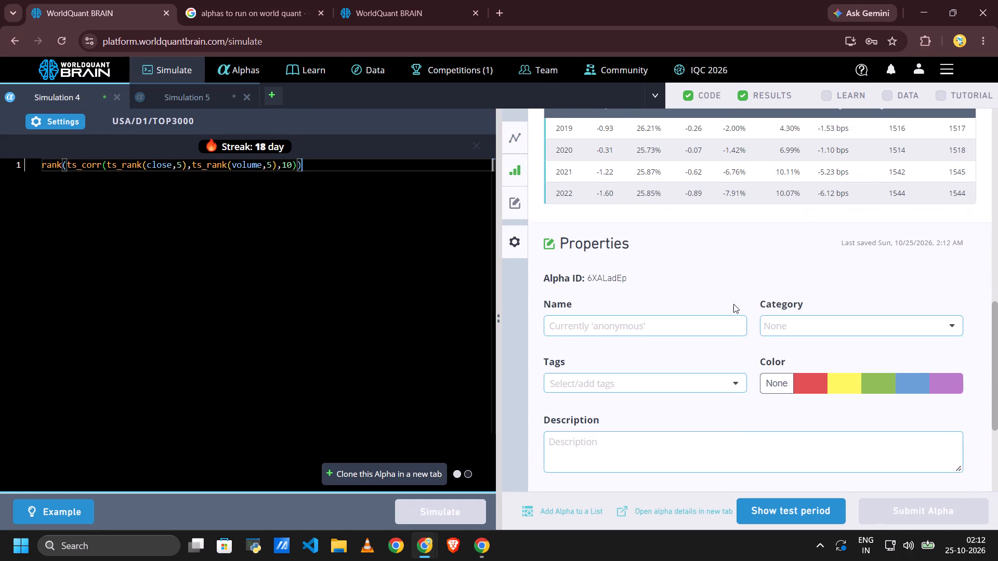
scroll(733, 304, "up", 1)
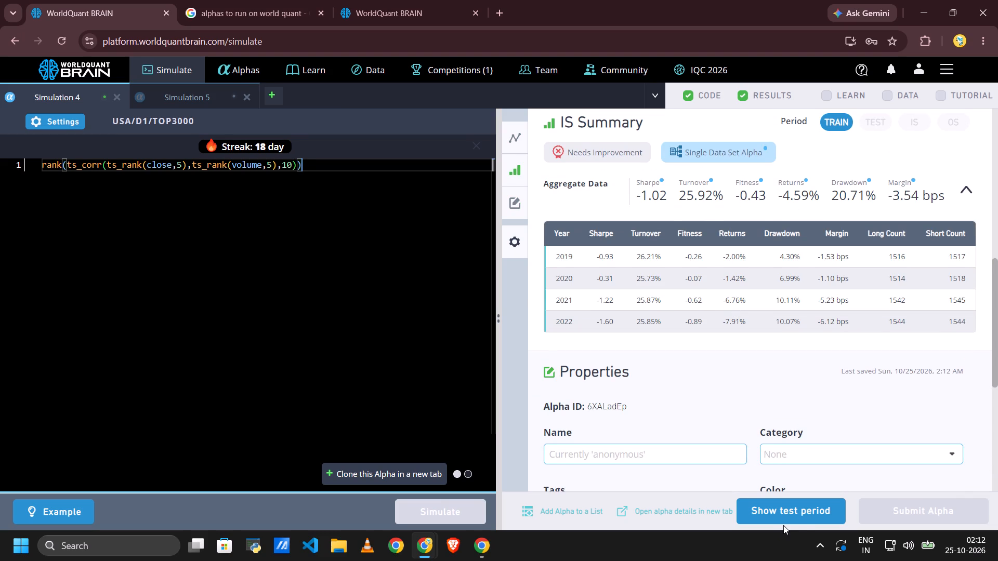
left_click(806, 516)
scroll(843, 392, "down", 3)
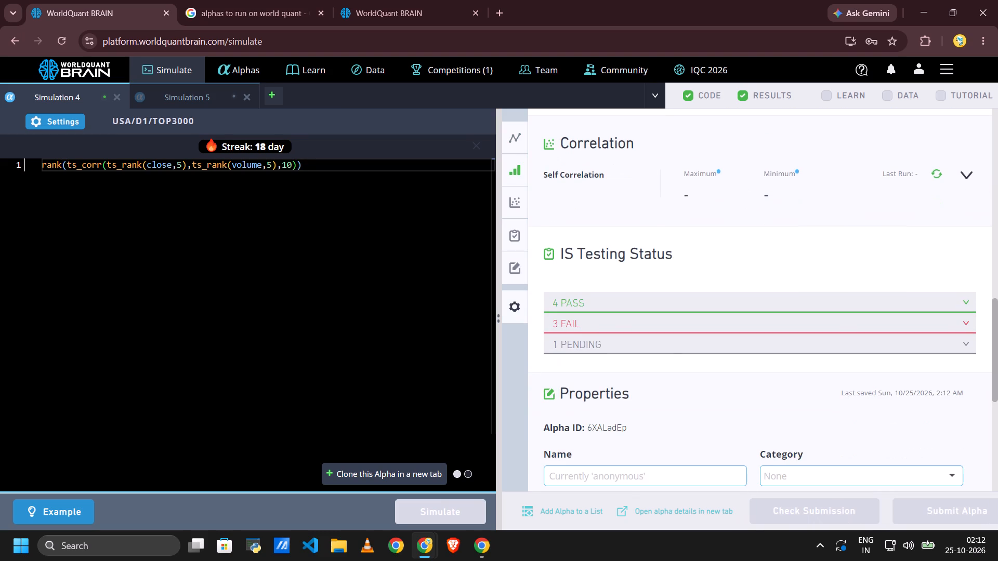
Negate the formula in Simulation 4 to -rank(ts_corr(ts_rank(close,5),ts_rank(volume,5),10)) and simulate it.
left_click(44, 165)
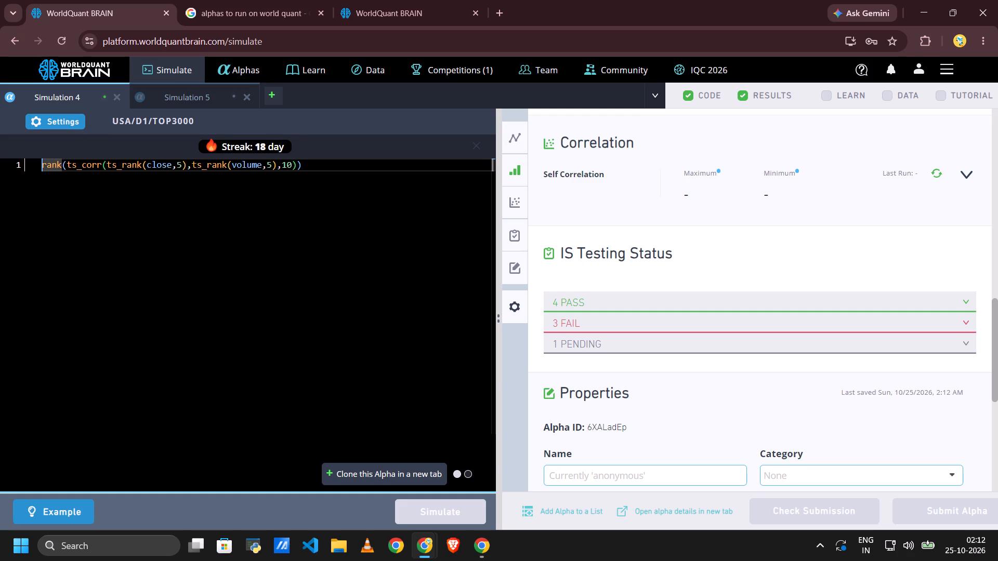
key("minus")
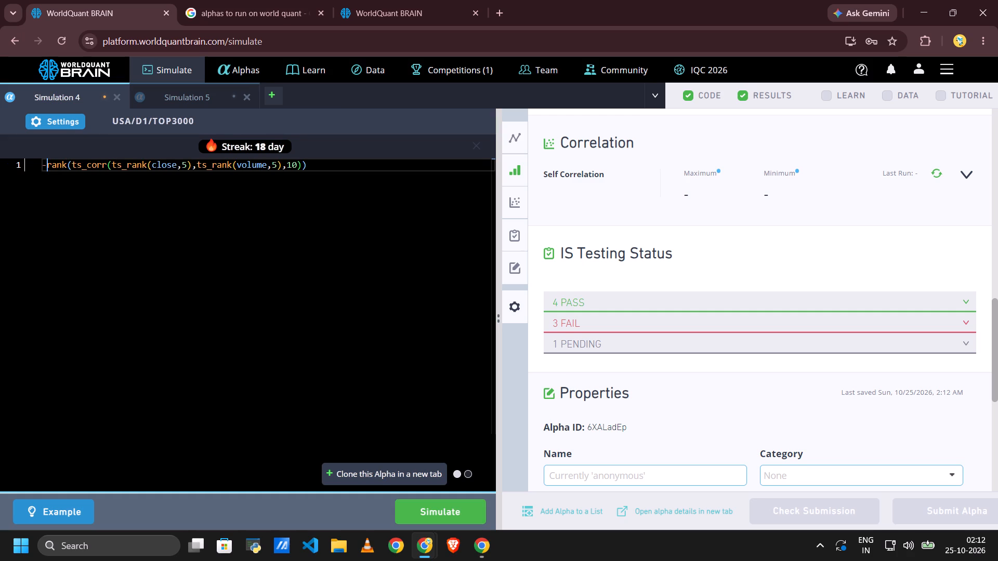
left_click(442, 513)
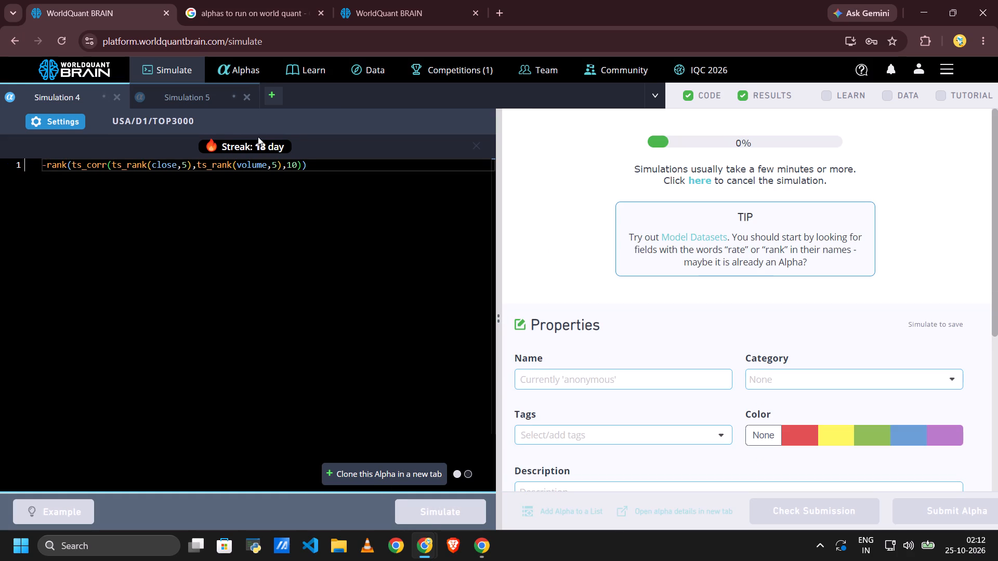
Copy the Simulation 4 formula into Simulation 5 without its leading minus, as rank(ts_corr(ts_rank(close,5),ts_rank(volume,5),10)).
left_click_drag(311, 166, 39, 162)
key("ctrl+c")
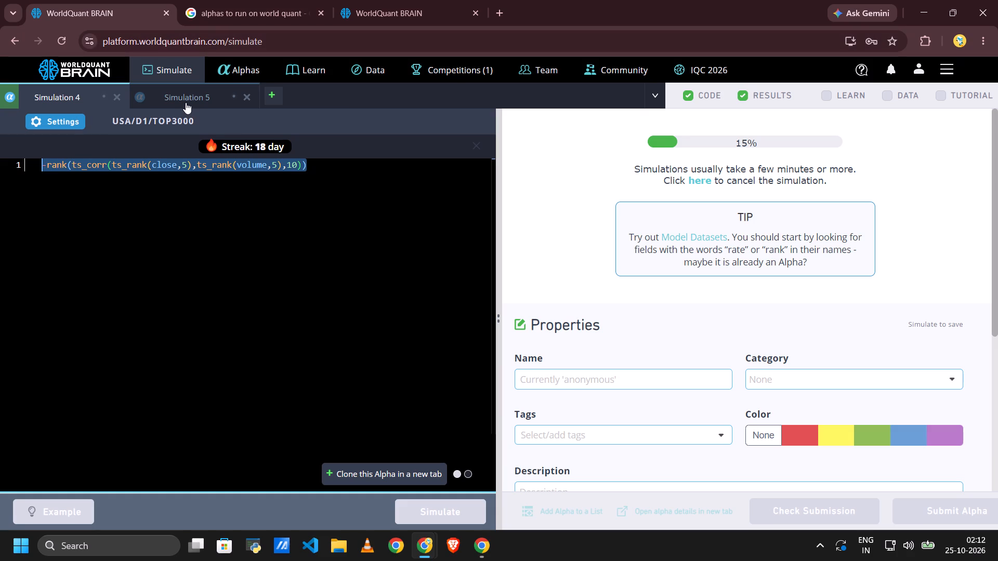
left_click(181, 99)
left_click(287, 173)
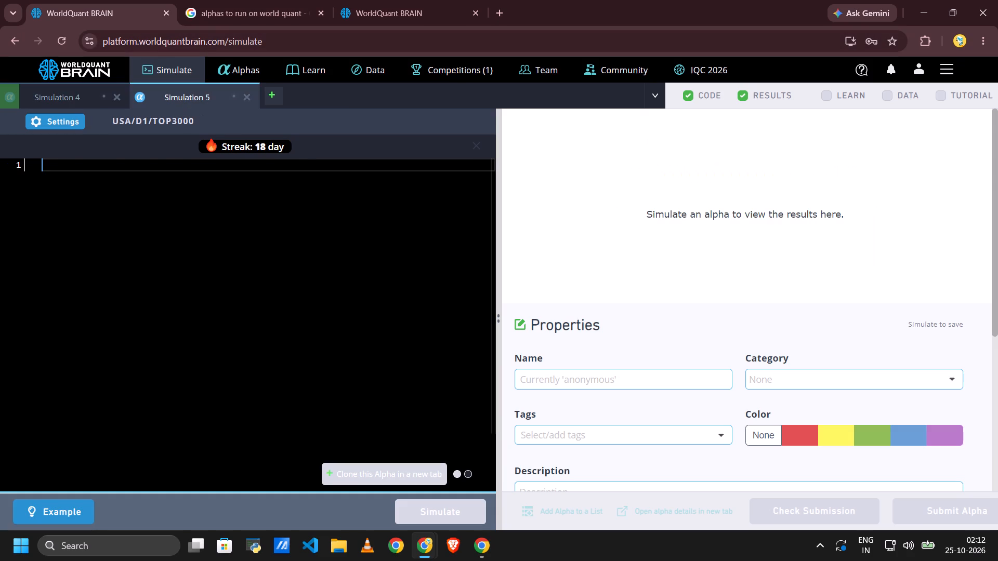
key("ctrl+v")
left_click(51, 166)
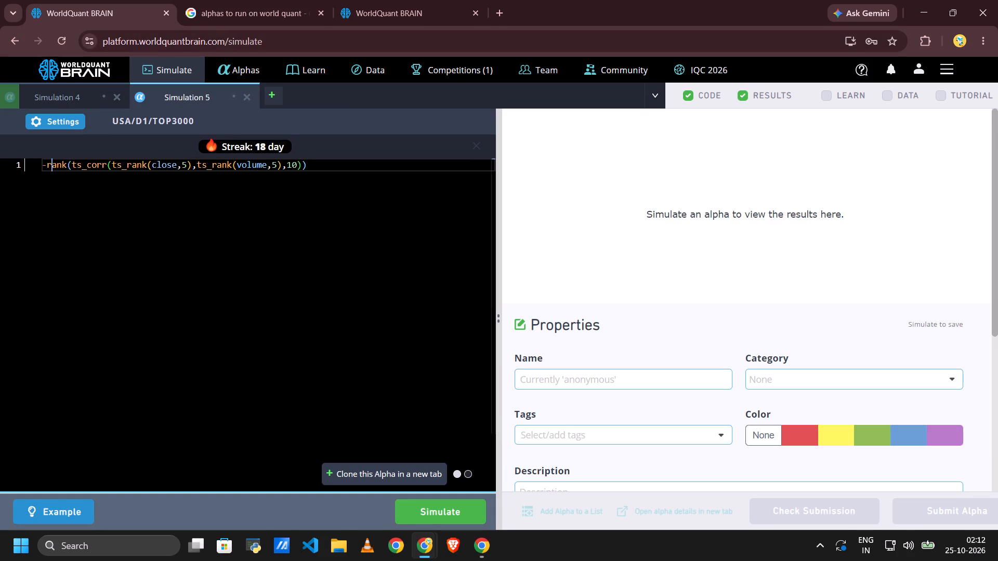
key("Left")
key("BackSpace")
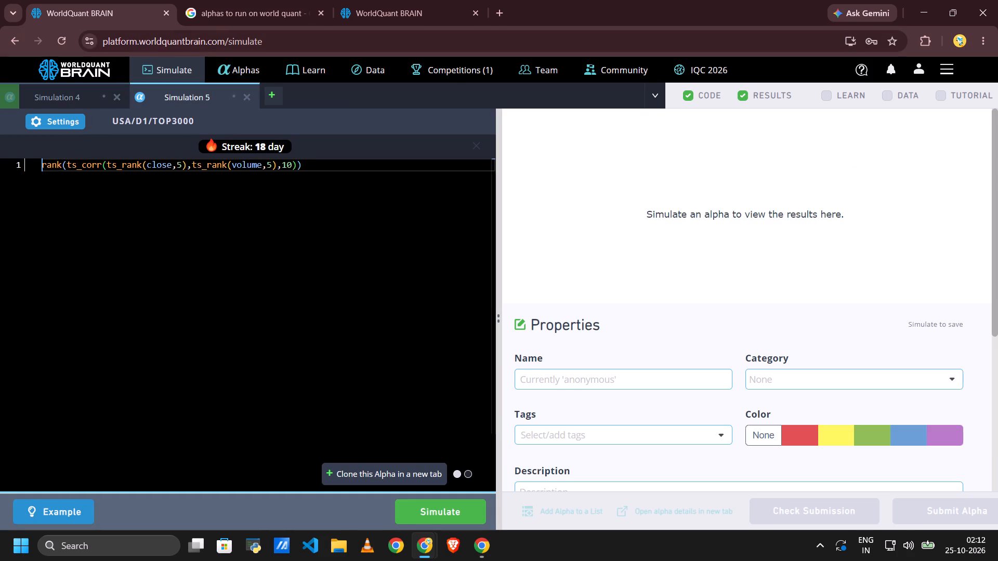
Negate the ts_corr term in Simulation 5, making rank(-ts_corr(ts_rank(close,5),ts_rank(volume,5),10)), and simulate it.
key("Right")
key("Right")
key("Right")
key("Right")
key("BackSpace")
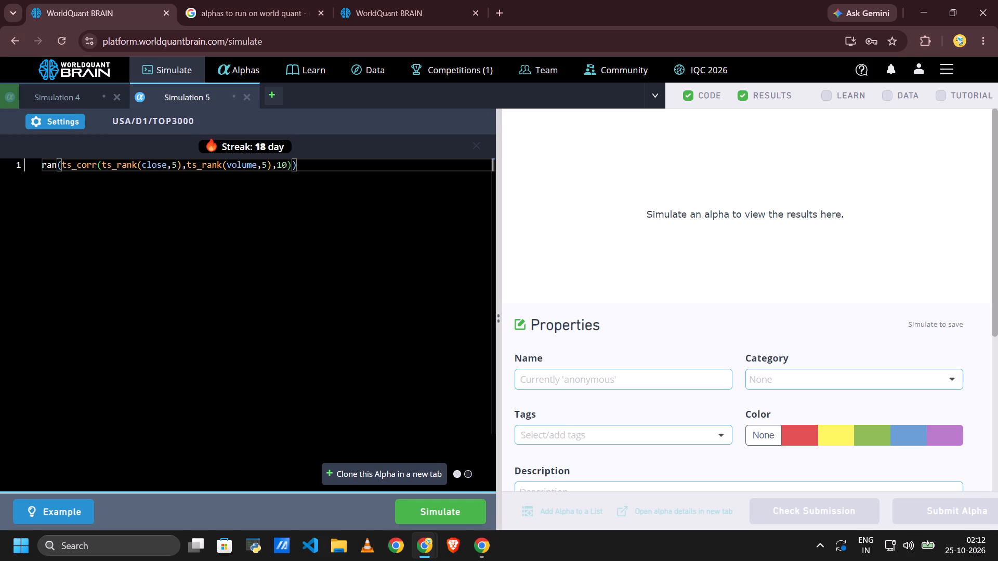
key("k")
key("Right")
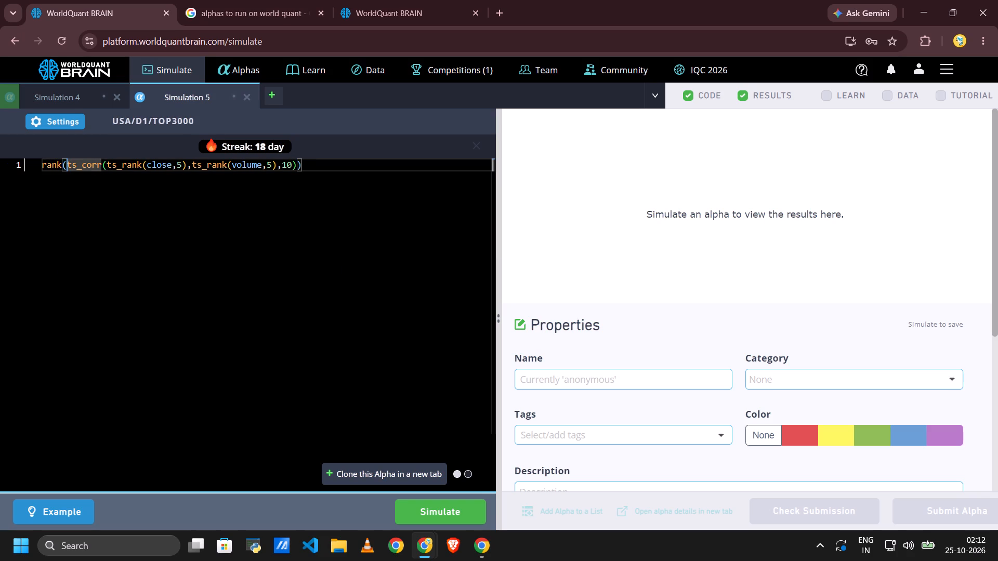
key("minus")
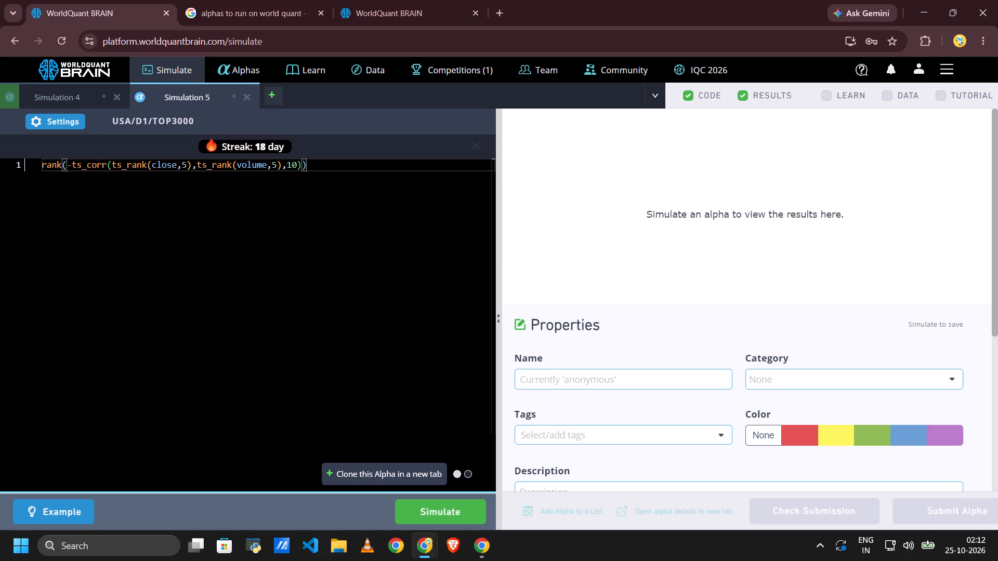
left_click(461, 500)
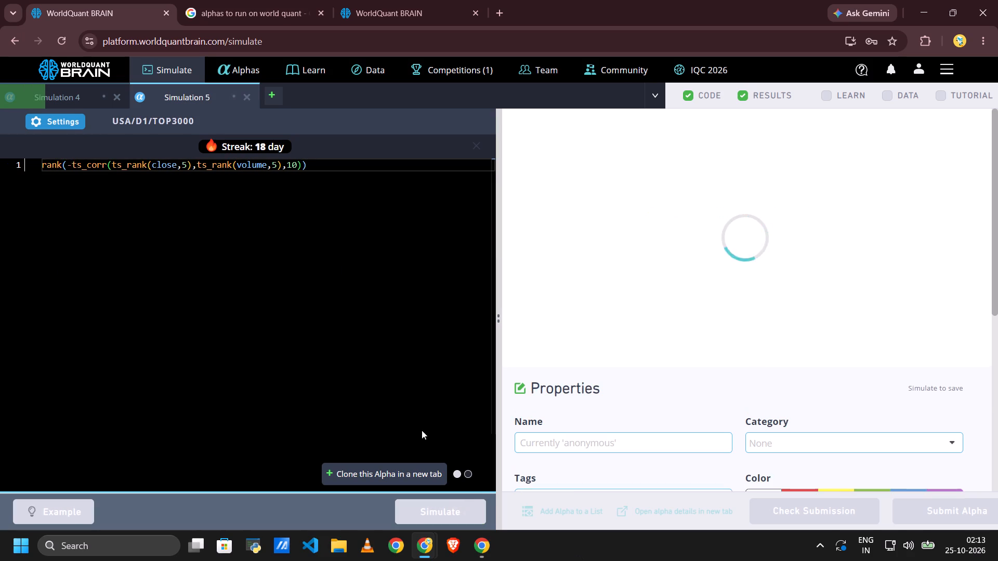
Create Simulation 6 and paste the copied formula without its leading minus, as rank(ts_corr(ts_rank(close,5),ts_rank(volume,5),10)).
left_click(270, 91)
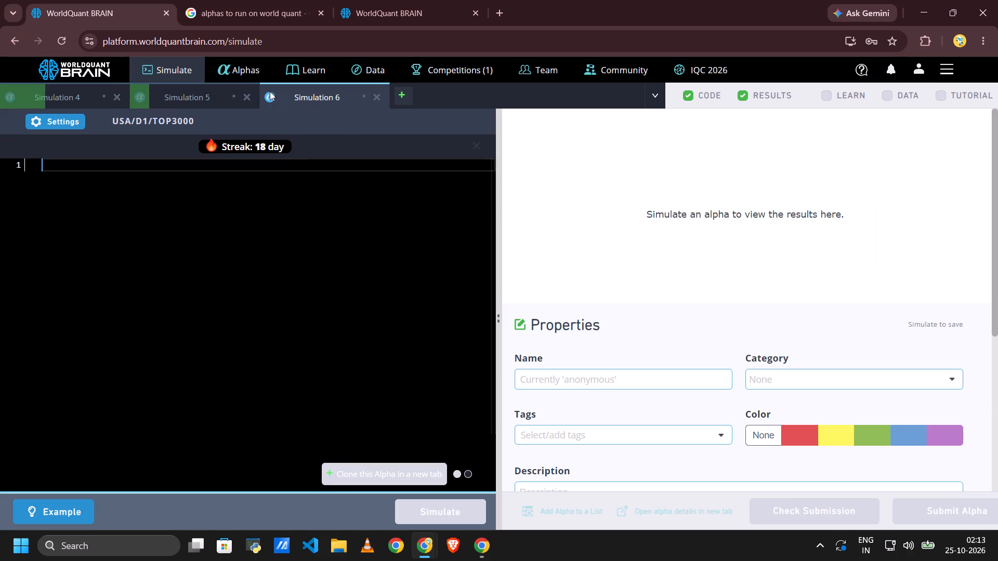
left_click(307, 183)
key("ctrl+v")
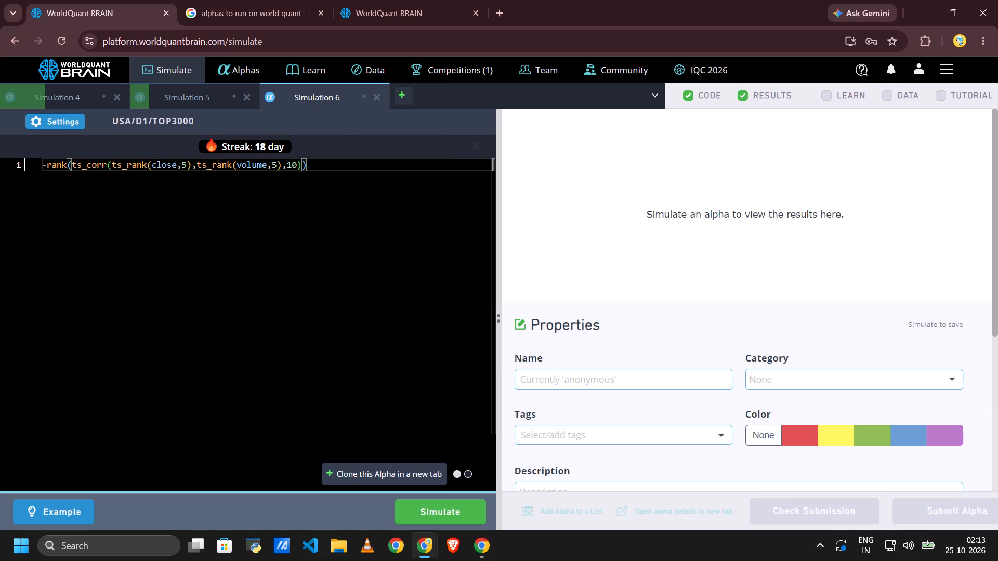
left_click(45, 165)
key("BackSpace")
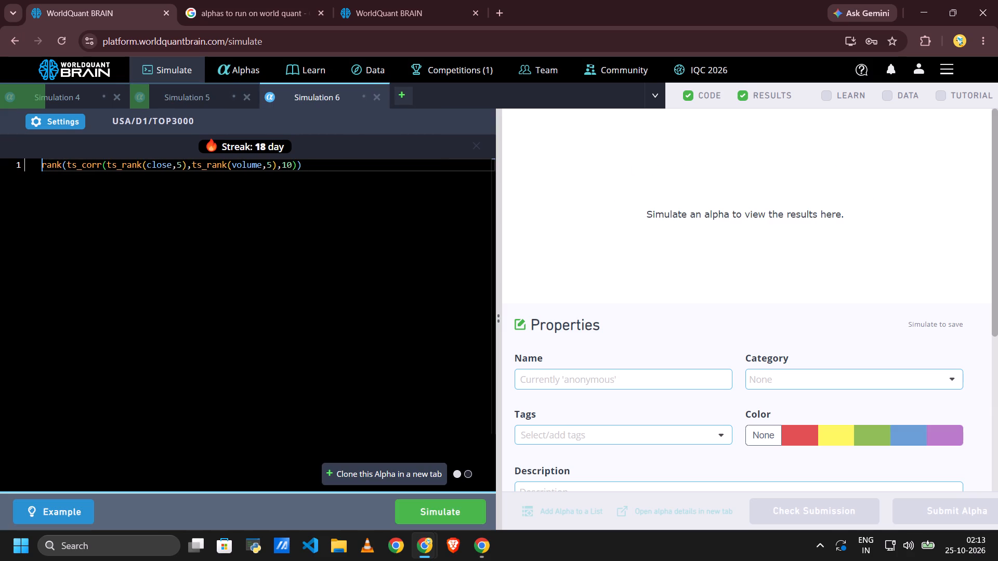
Negate the close term in Simulation 6, making rank(ts_corr(-ts_rank(close,5),ts_rank(volume,5),10)), and simulate it.
key("Right")
key("Right")
key("Right")
key("Right")
key("Right")
key("Right")
key("Right")
key("Right")
key("Right")
key("Right")
key("Right")
key("Right")
key("Right")
key("Right")
key("Right")
key("Left")
key("Left")
key("minus")
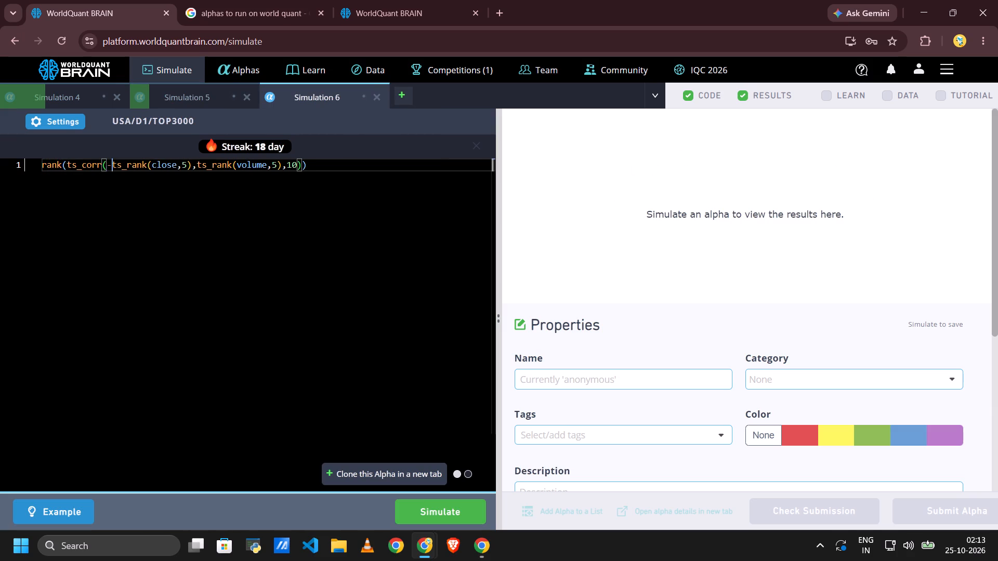
left_click(444, 509)
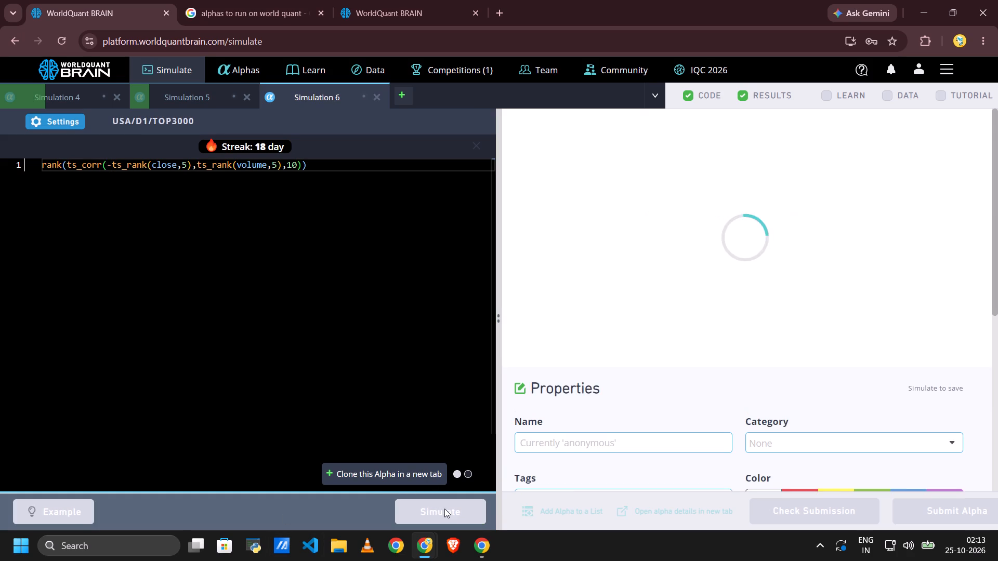
Create Simulation 7 and paste the copied formula without its leading minus, as rank(ts_corr(ts_rank(close,5),ts_rank(volume,5),10)).
left_click(399, 92)
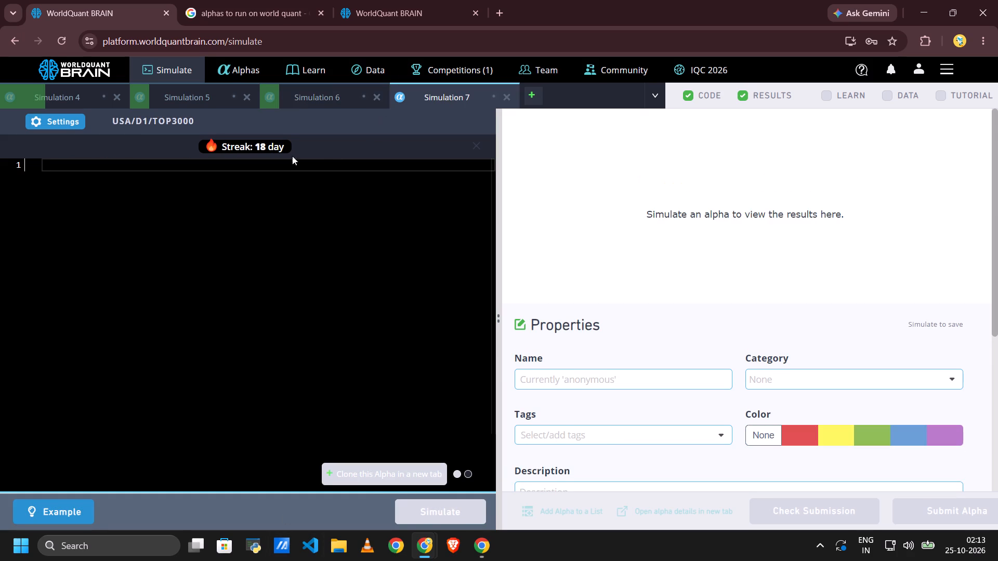
key("ctrl+v")
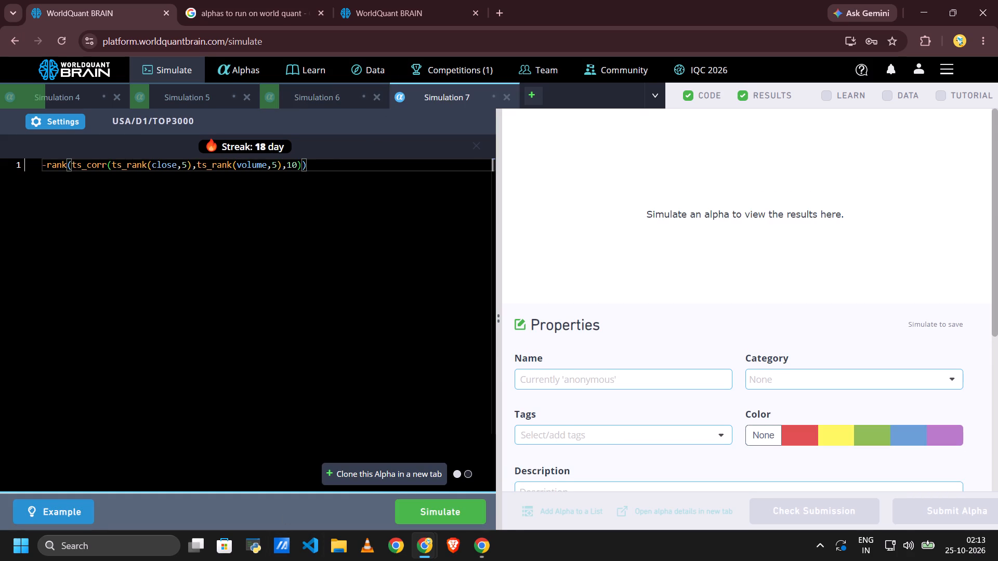
left_click(44, 162)
key("Right")
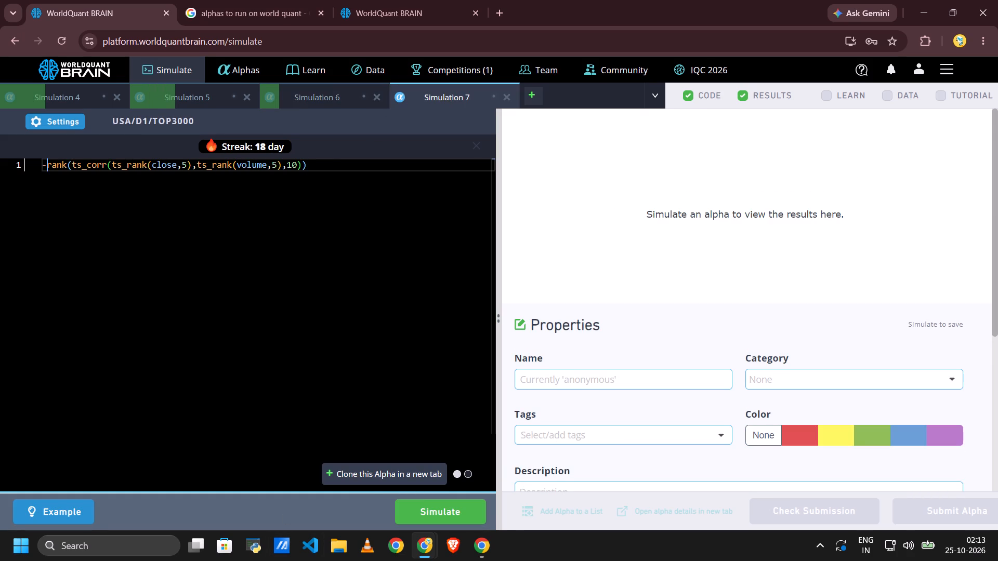
key("BackSpace")
Negate the volume term in Simulation 7, making rank(ts_corr(ts_rank(close,5),-ts_rank(volume,5),10)), and try to simulate it.
key("Right")
key("Right")
key("Right")
key("Right")
key("Right")
key("Right")
key("Right")
key("Right")
key("Right")
key("Right")
key("Right")
key("Right")
key("Right")
key("Right")
key("Right")
key("Right")
key("Right")
key("Right")
key("Right")
key("Right")
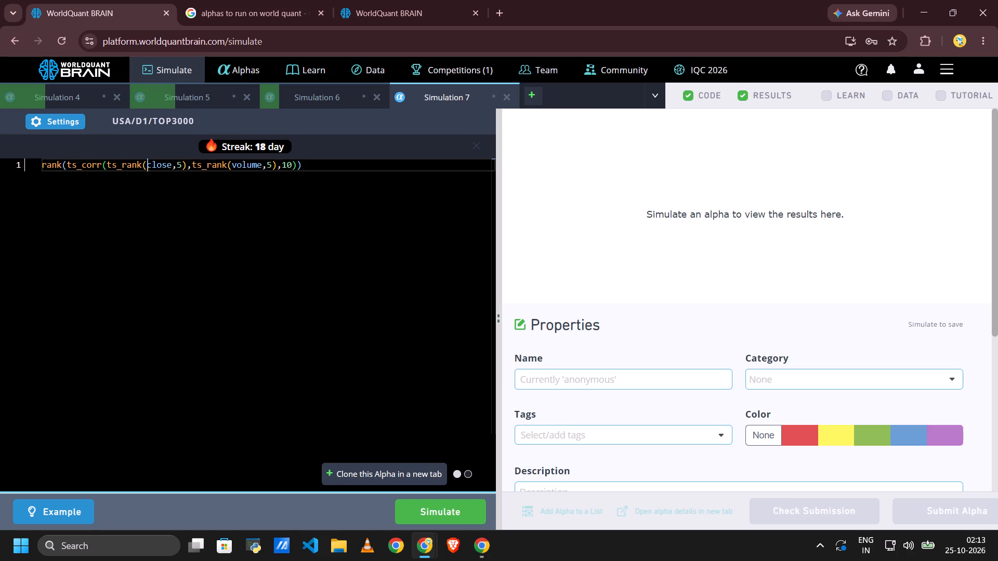
key("Left")
key("Left")
key("Left")
key("Left")
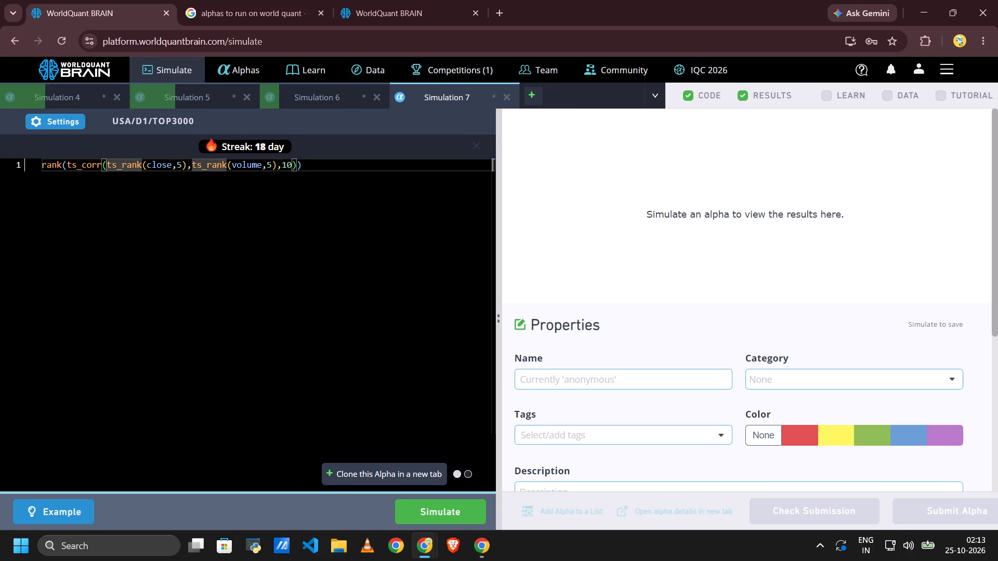
key("minus")
left_click(456, 510)
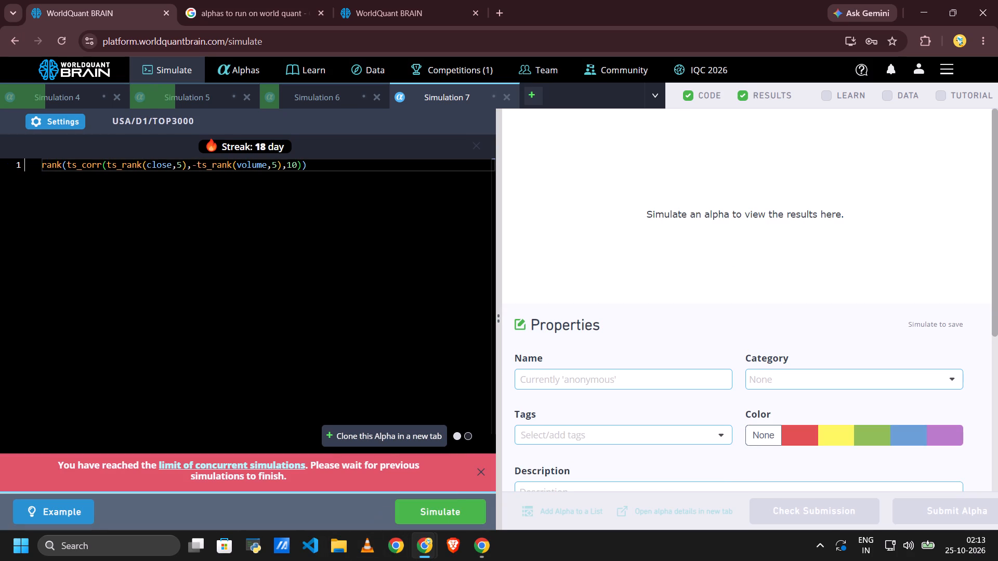
Check the progress of the running Simulations 6, 4 and 5.
left_click(332, 99)
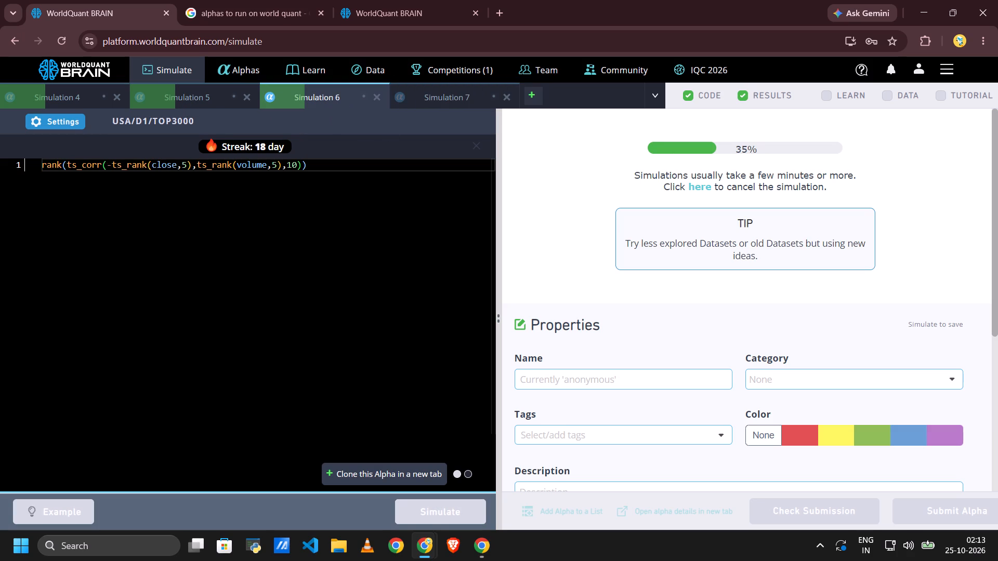
scroll(370, 266, "up", 2)
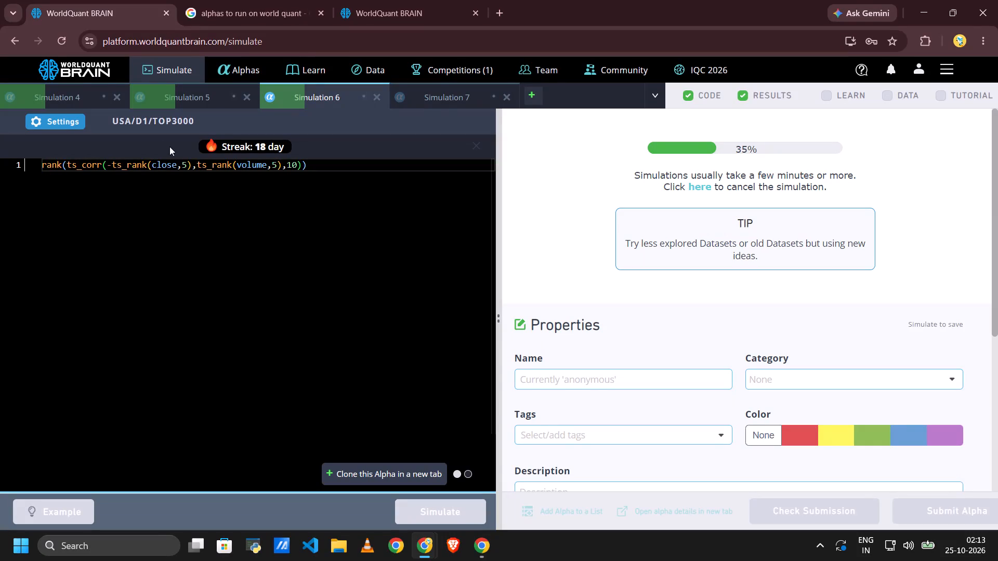
left_click(76, 94)
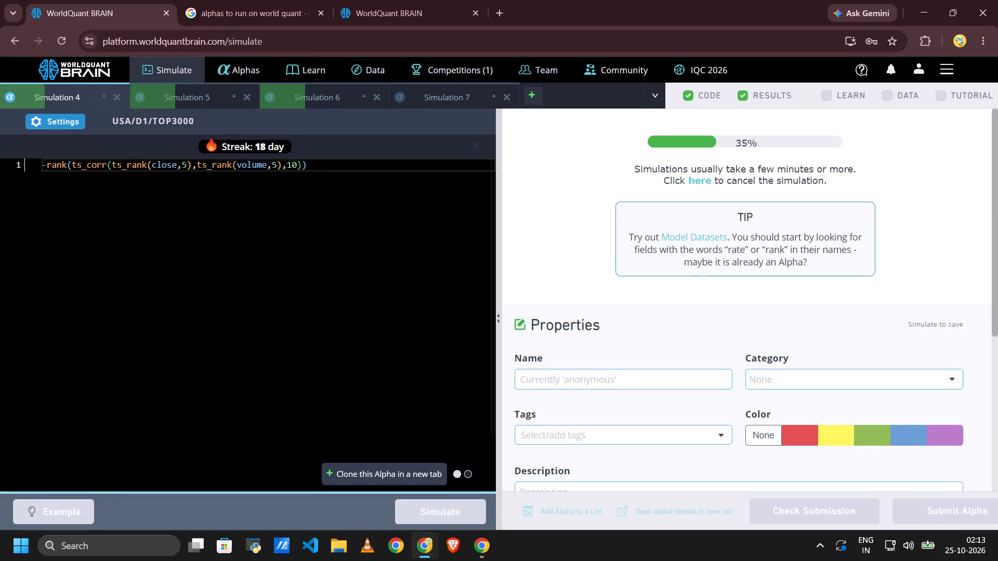
left_click(383, 198)
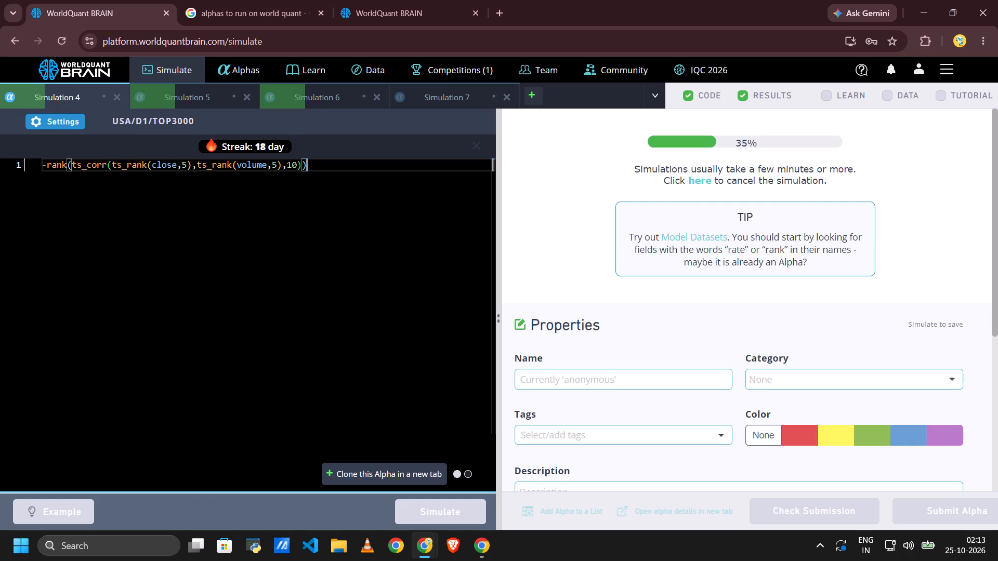
left_click(382, 240)
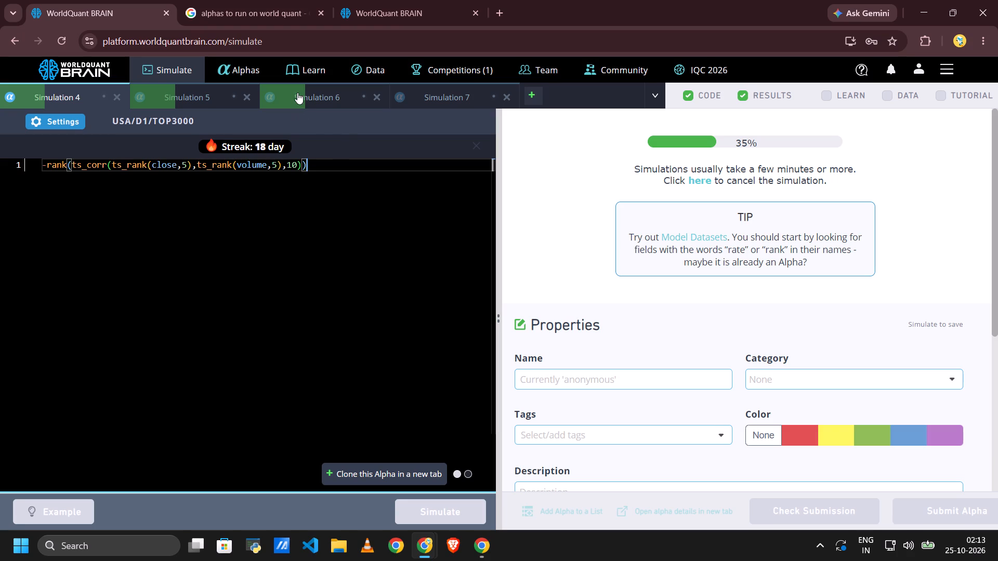
left_click(297, 92)
left_click(164, 96)
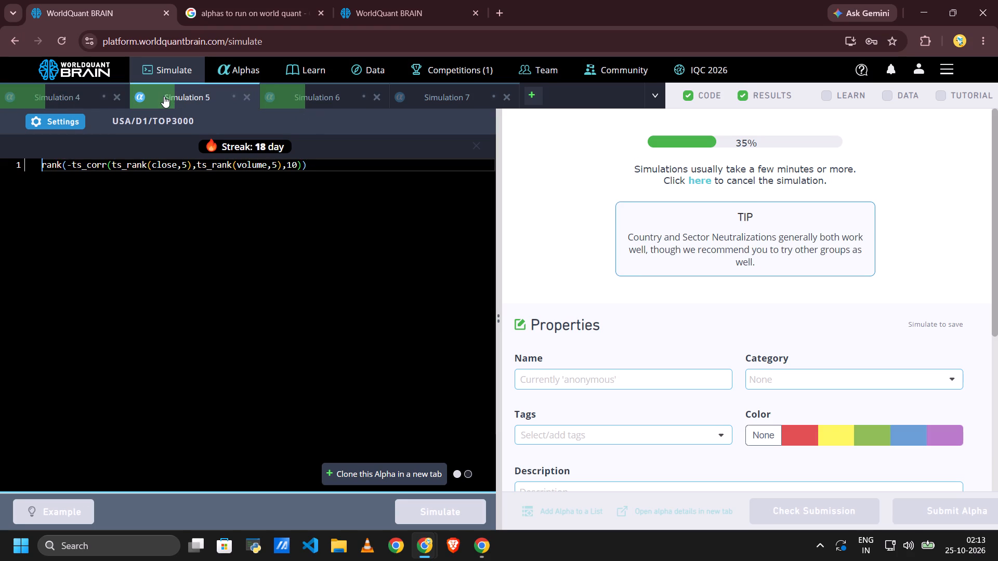
Examine the Simulation 4 results, reveal the test period and review the failed checks in the IS Testing Status.
left_click(52, 99)
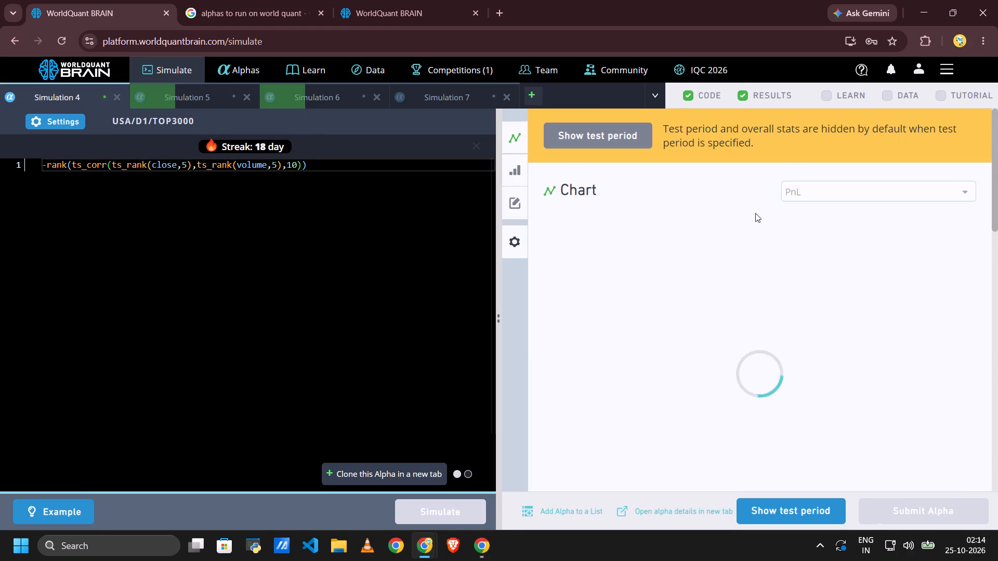
scroll(755, 213, "down", 3)
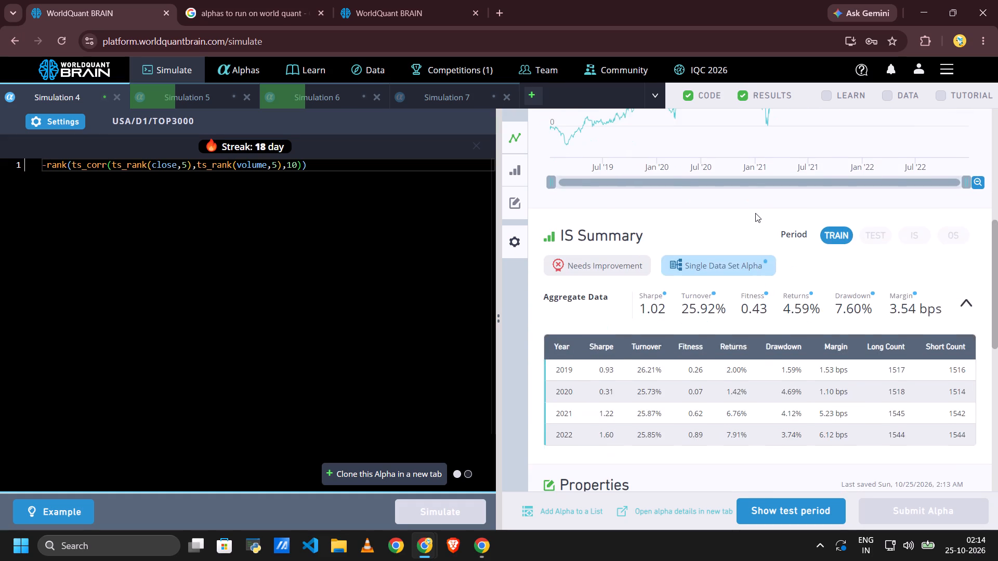
scroll(755, 213, "down", 9)
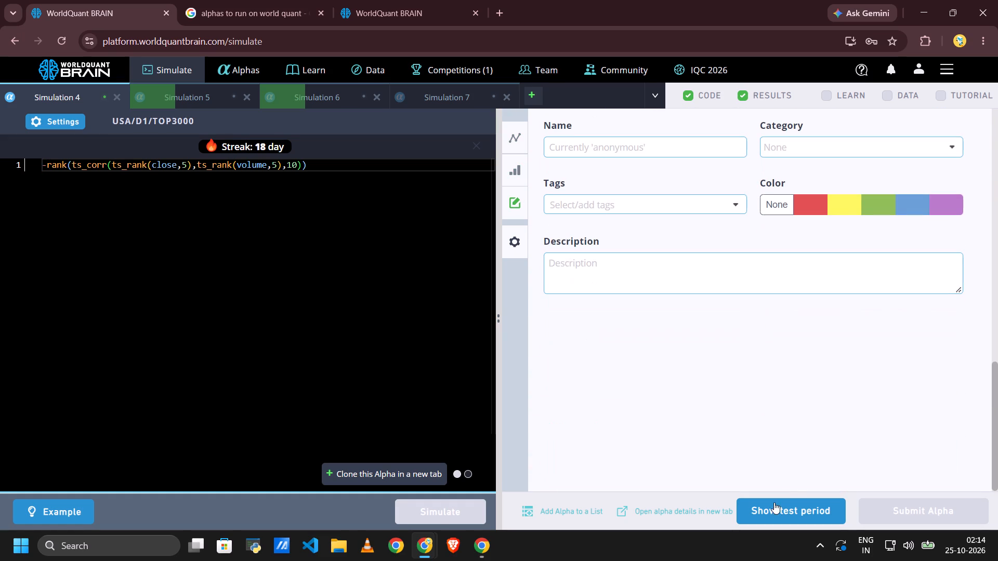
left_click(770, 505)
scroll(864, 281, "down", 1)
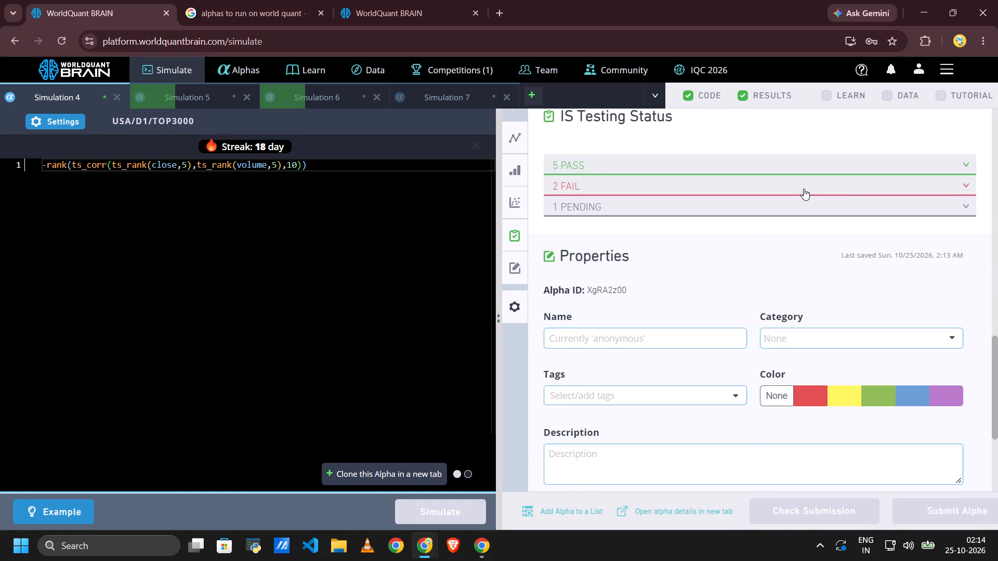
left_click(804, 189)
scroll(729, 215, "down", 1)
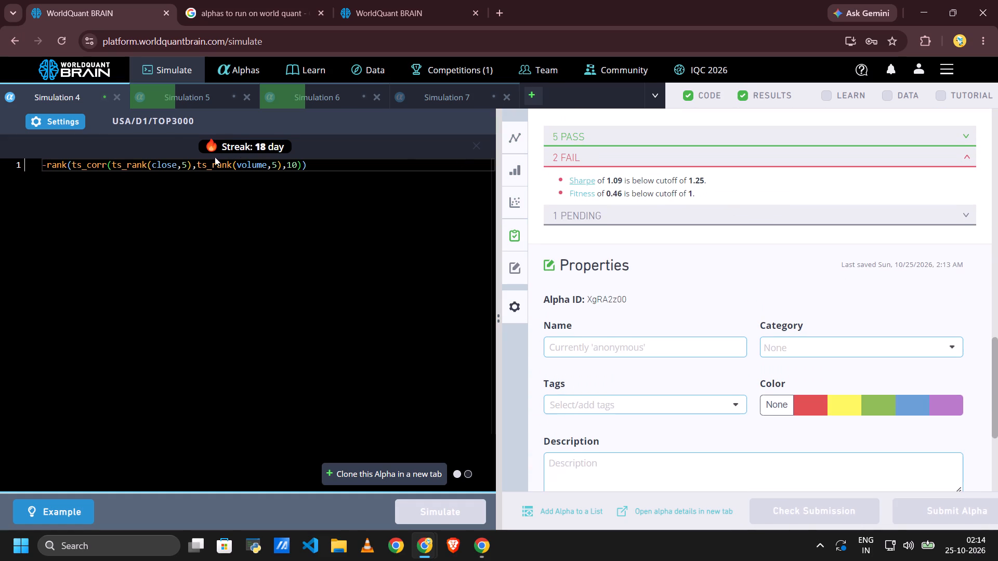
Check on Simulation 5, and simulate the Simulation 7 formula rank(ts_corr(ts_rank(close,5),-ts_rank(volume,5),10)) again.
left_click(194, 95)
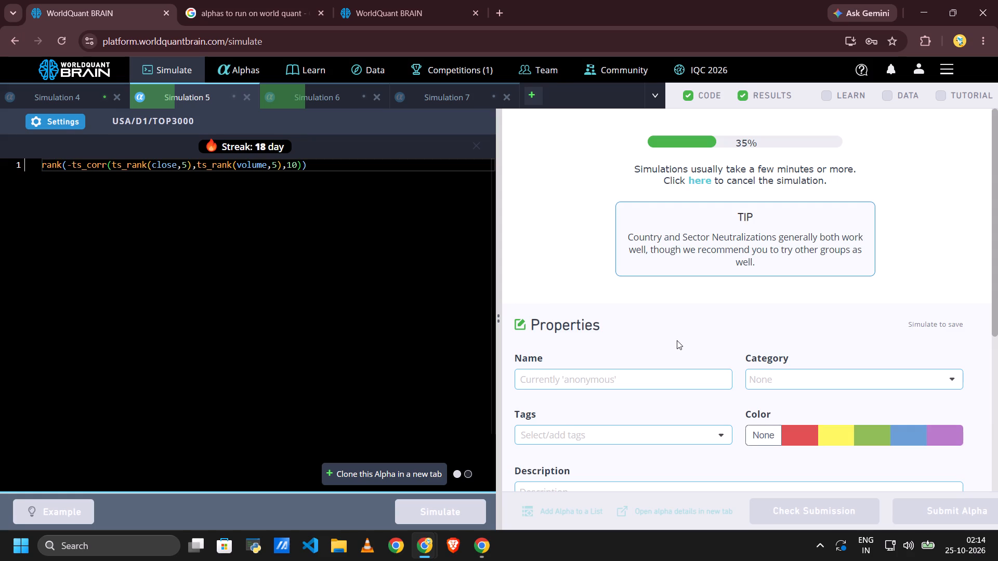
scroll(677, 340, "down", 2)
scroll(677, 340, "up", 6)
left_click(443, 96)
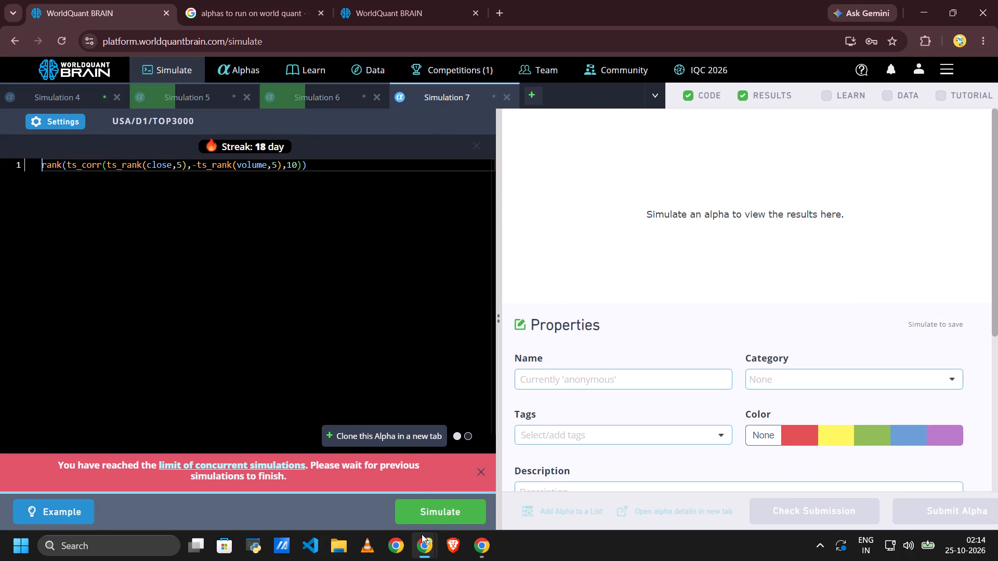
left_click(439, 514)
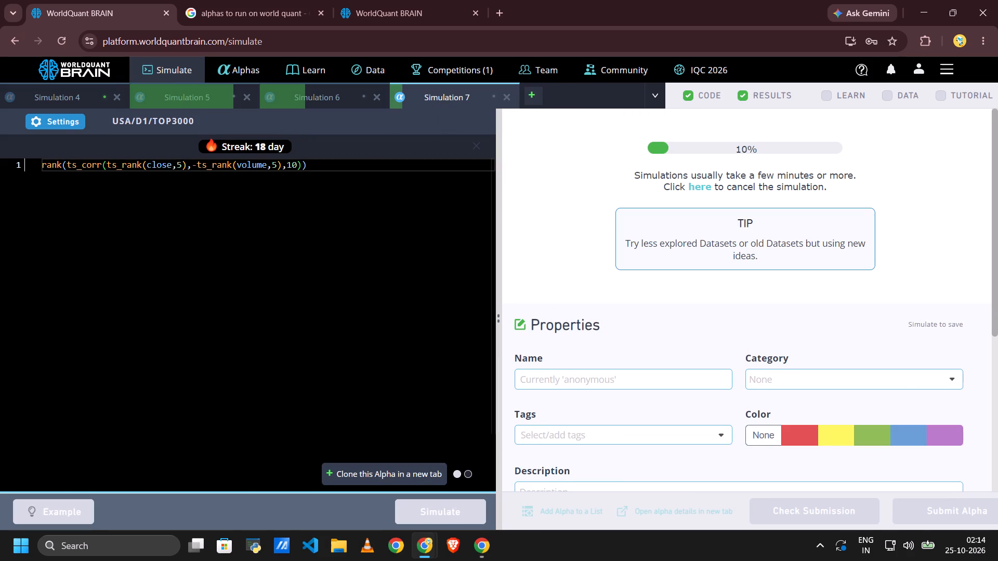
Examine the Simulation 5 results, reveal the test period and review the failed checks in the IS Testing Status.
left_click(206, 97)
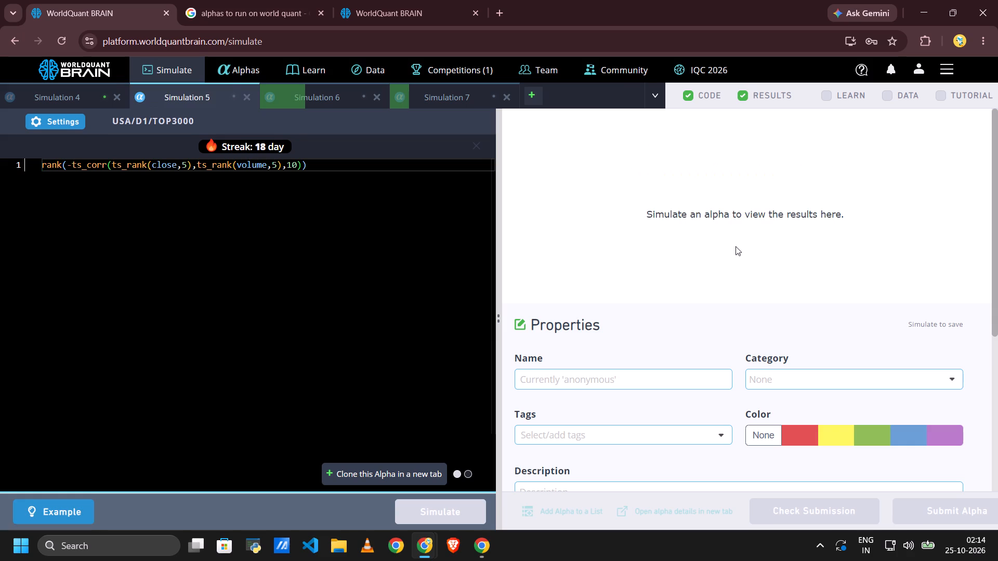
scroll(736, 246, "down", 2)
scroll(736, 246, "up", 3)
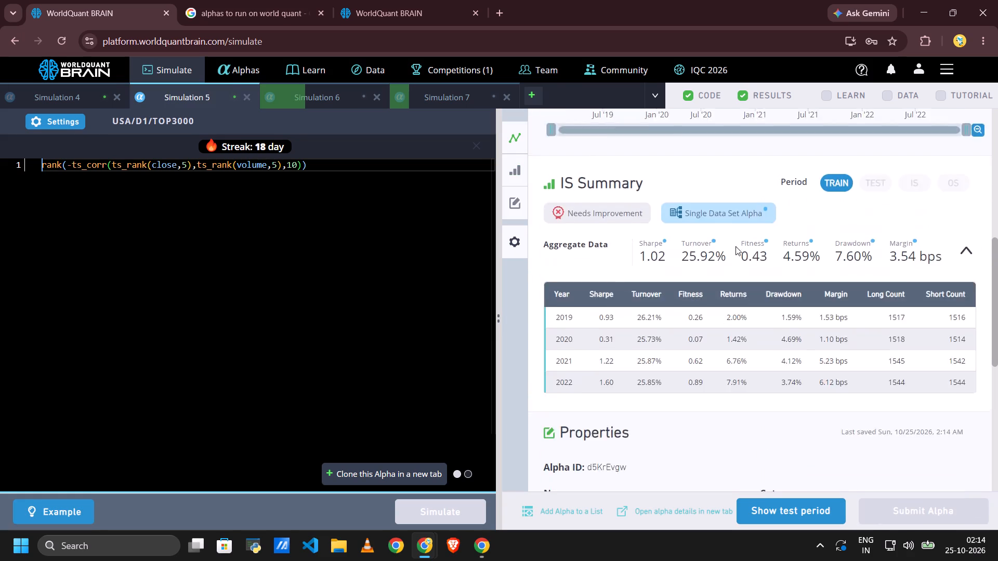
scroll(736, 246, "up", 2)
scroll(736, 246, "down", 5)
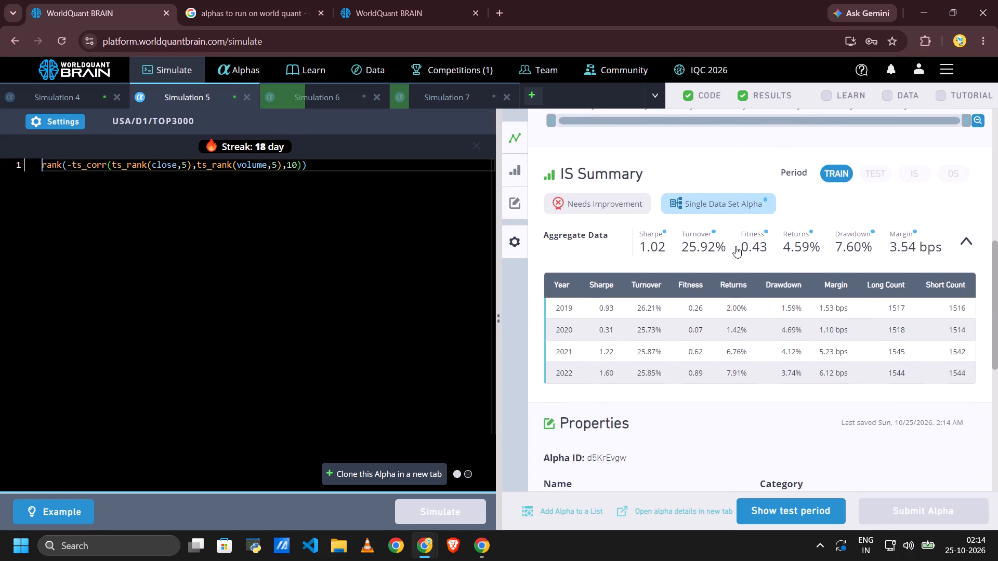
scroll(736, 246, "down", 1)
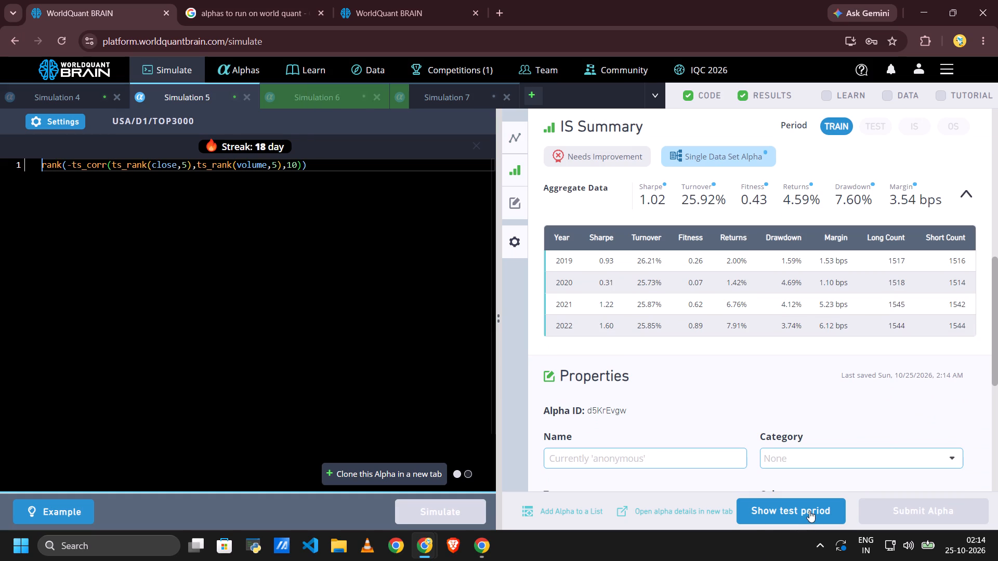
left_click(809, 511)
scroll(839, 374, "down", 4)
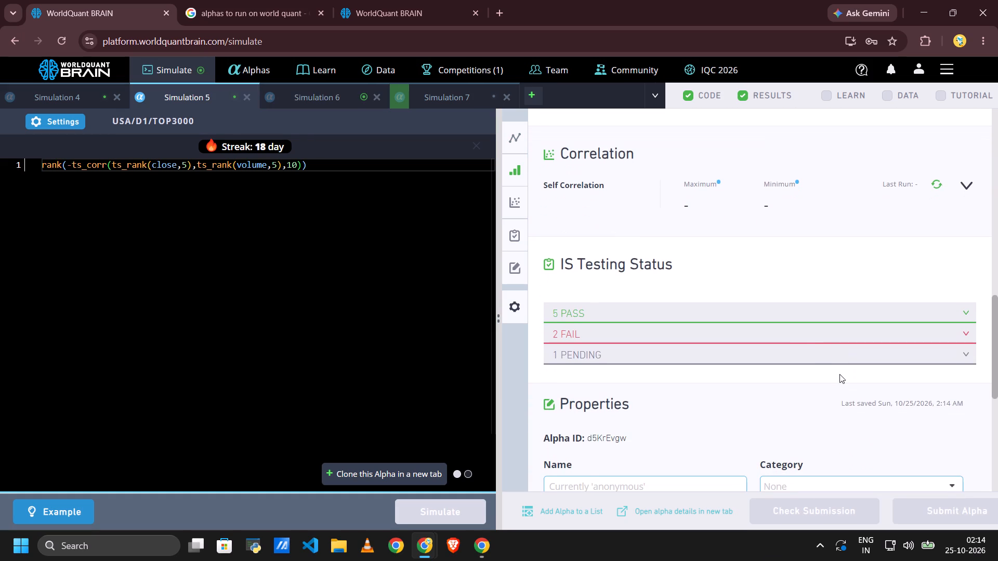
left_click(803, 335)
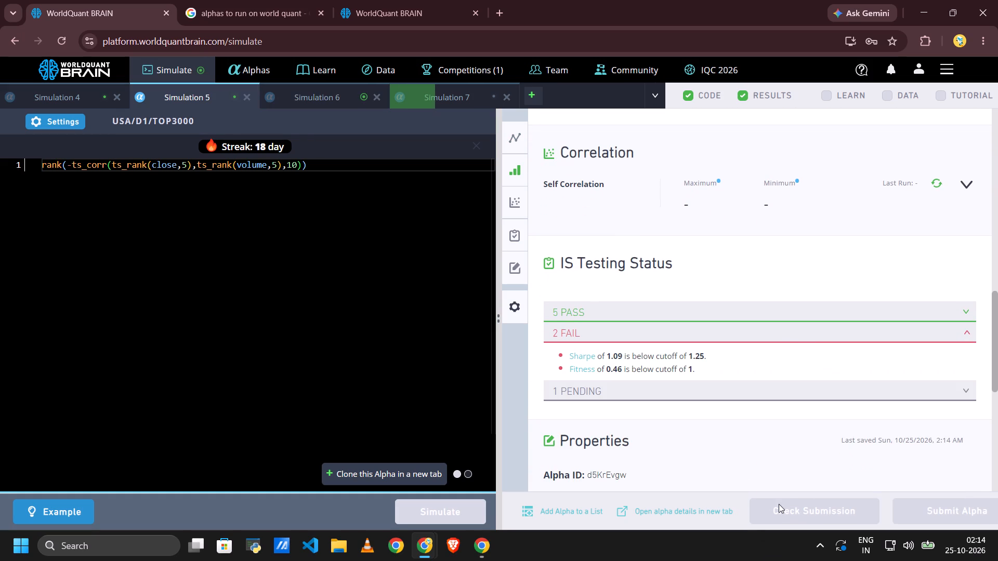
left_click(779, 503)
scroll(840, 309, "down", 2)
scroll(840, 309, "up", 2)
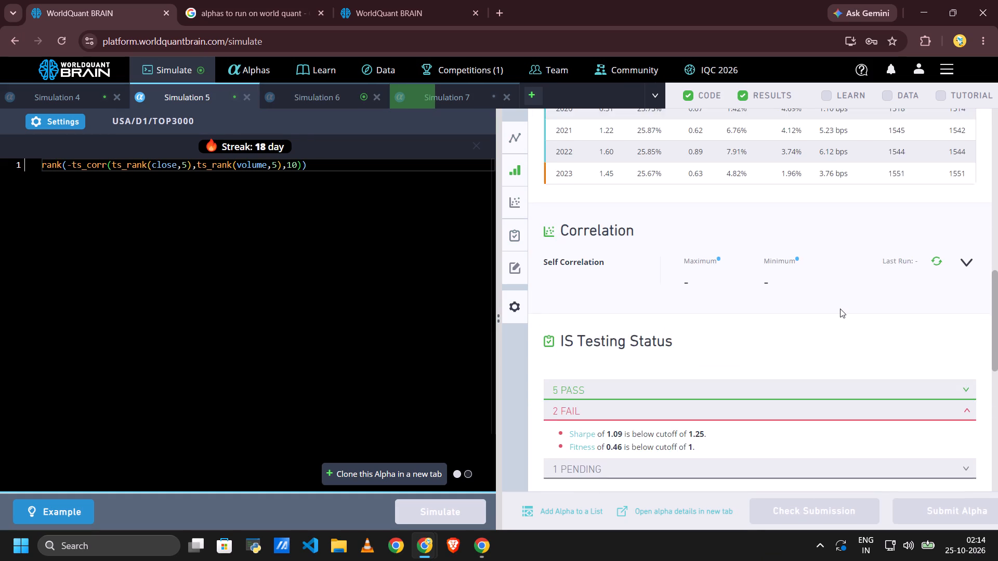
scroll(840, 309, "up", 3)
scroll(751, 294, "down", 4)
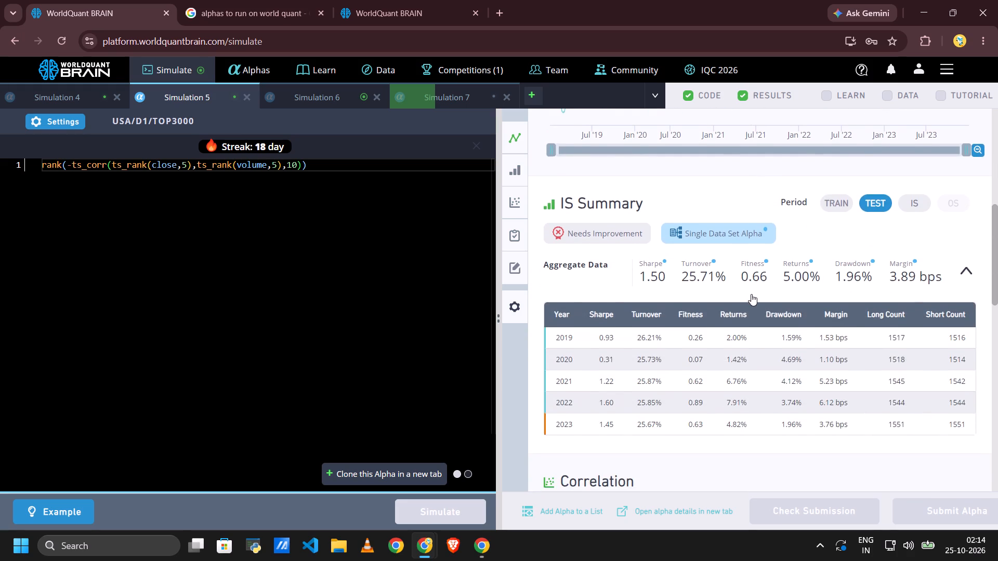
scroll(751, 294, "down", 5)
Examine the Simulation 6 results, including the test period, the failed IS Testing Status checks and the PnL chart.
left_click(301, 104)
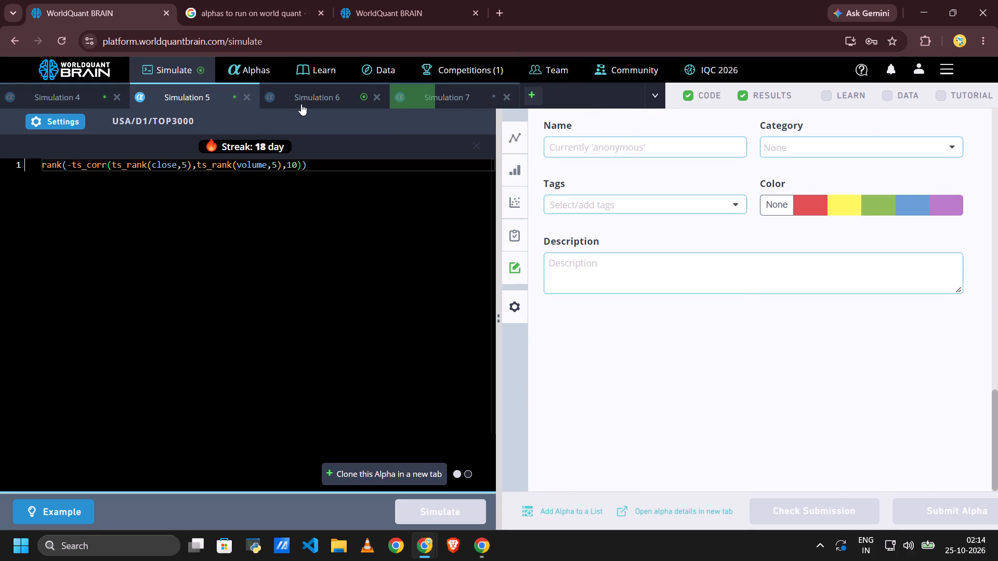
scroll(599, 270, "up", 5)
scroll(599, 270, "down", 3)
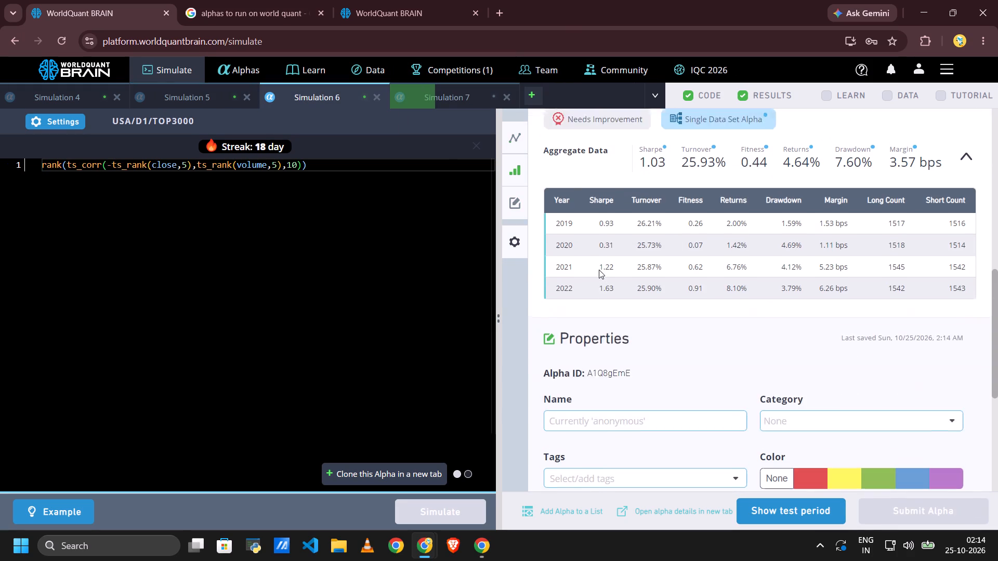
scroll(599, 270, "down", 1)
left_click(781, 506)
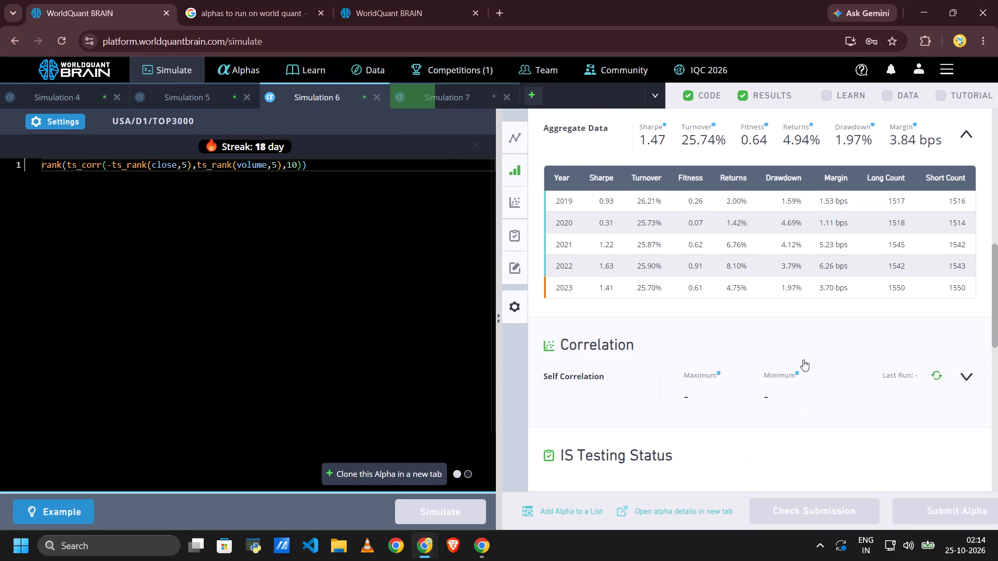
scroll(806, 330, "down", 4)
left_click(690, 217)
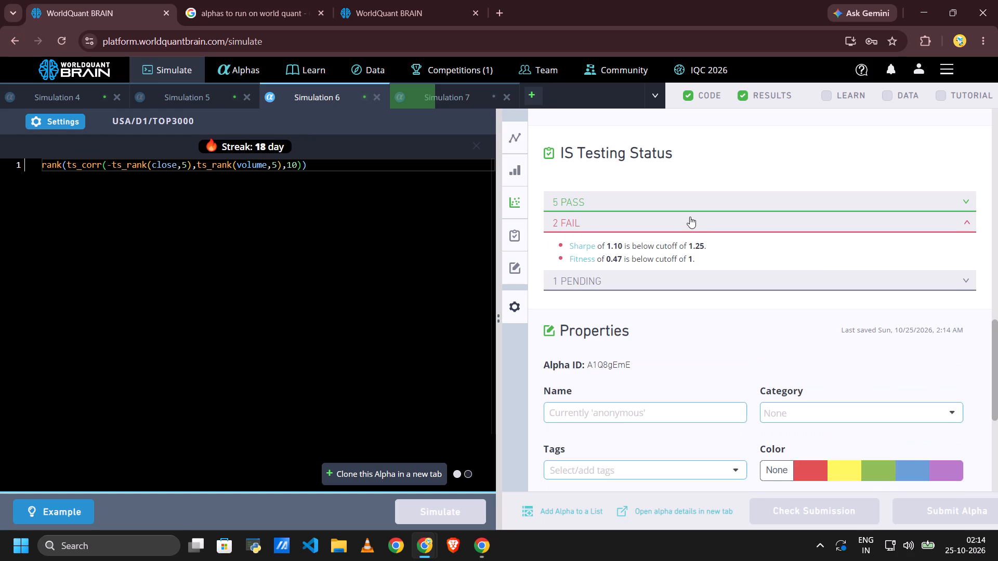
scroll(818, 246, "down", 1)
scroll(818, 246, "up", 5)
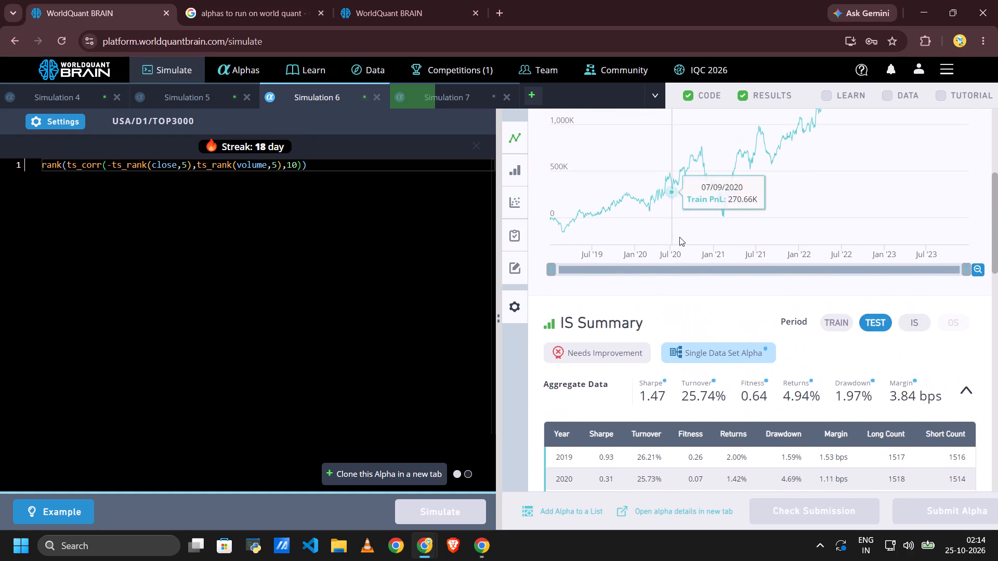
scroll(679, 237, "up", 1)
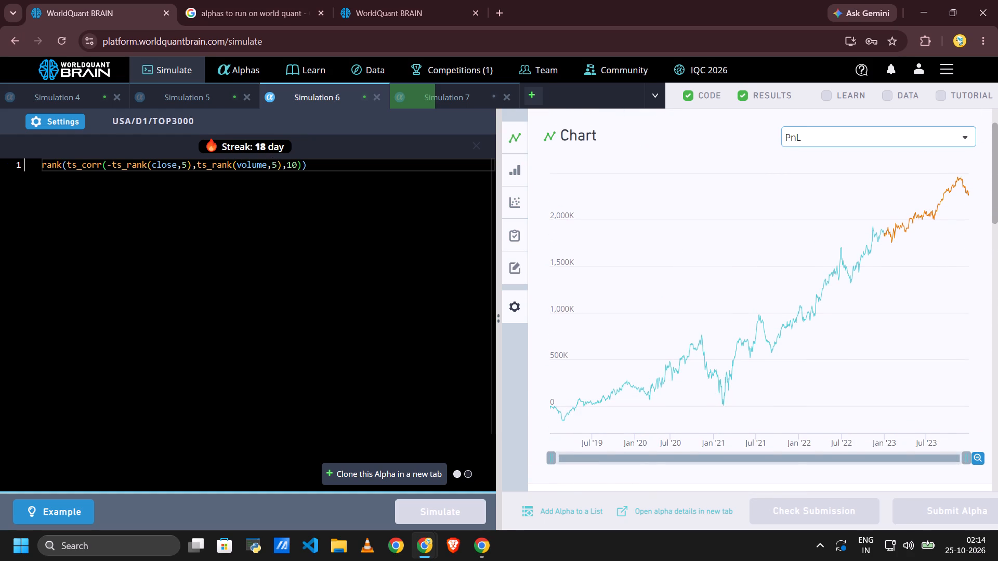
Set the correlation window in Simulation 6 to 60, making rank(ts_corr(-ts_rank(close,5),ts_rank(volume,5),60)), and simulate it.
left_click(296, 166)
key("BackSpace")
key("BackSpace")
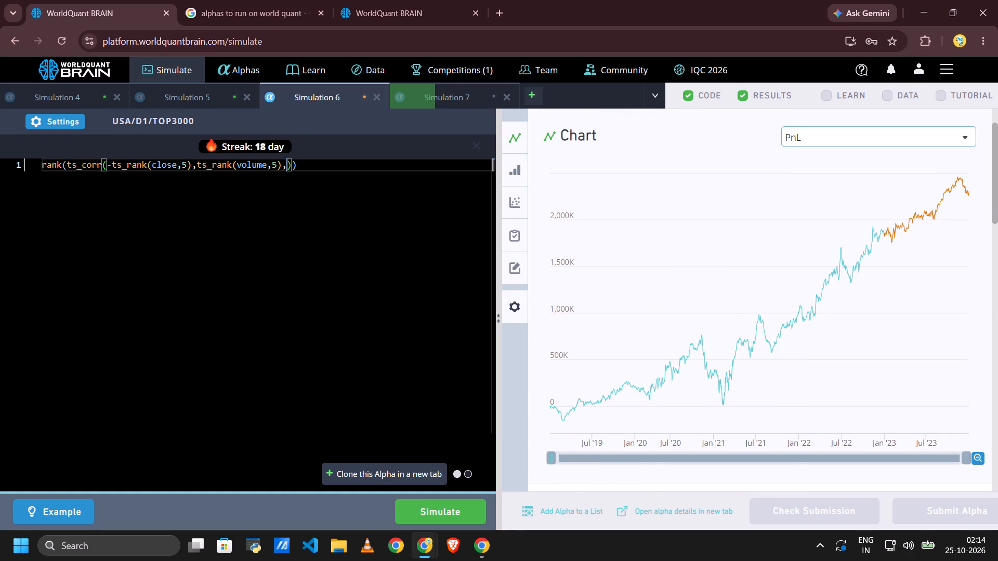
type("60")
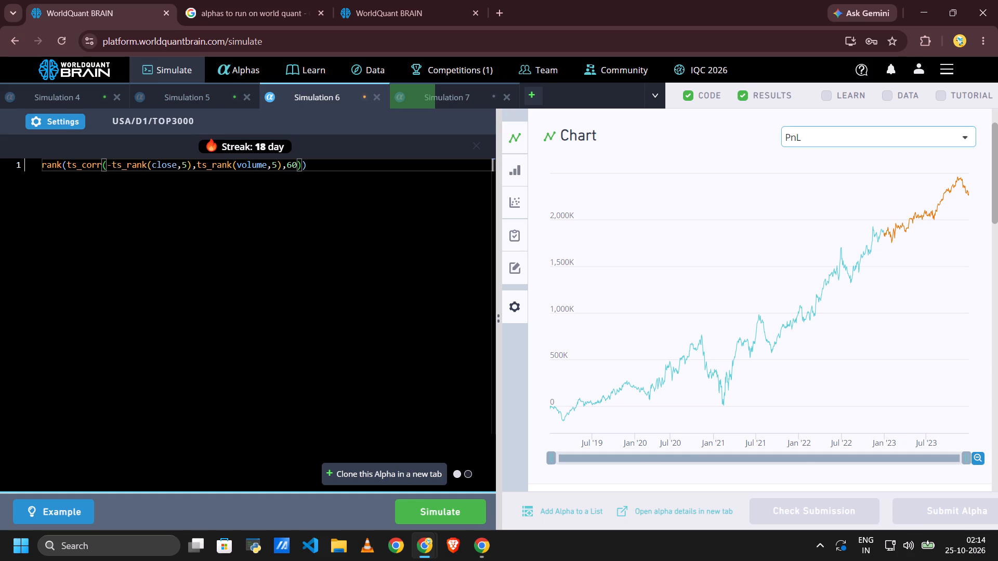
left_click(451, 504)
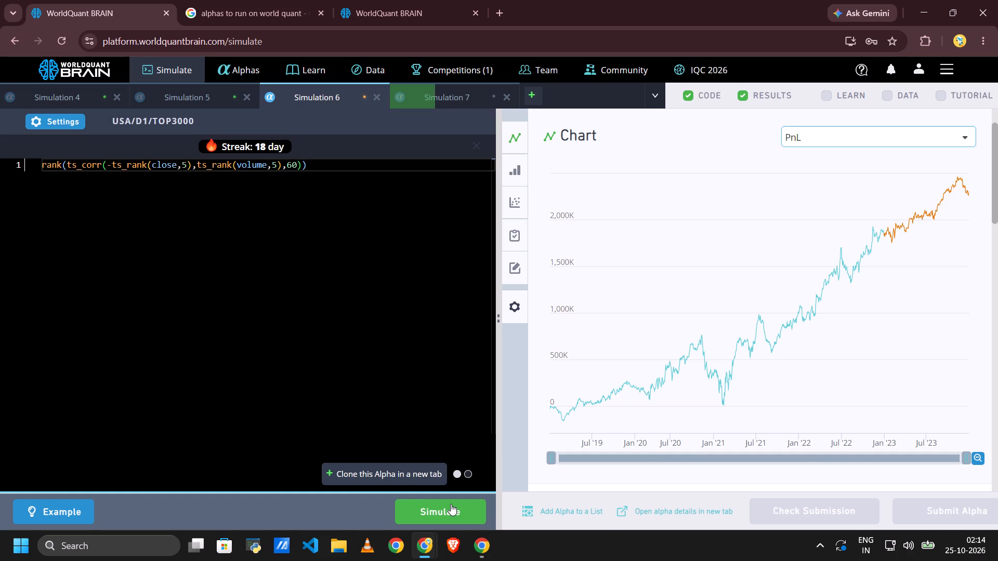
Set the close rank window in Simulation 5 to 10, making rank(-ts_corr(ts_rank(close,10),ts_rank(volume,5),10)), and simulate it.
left_click(168, 100)
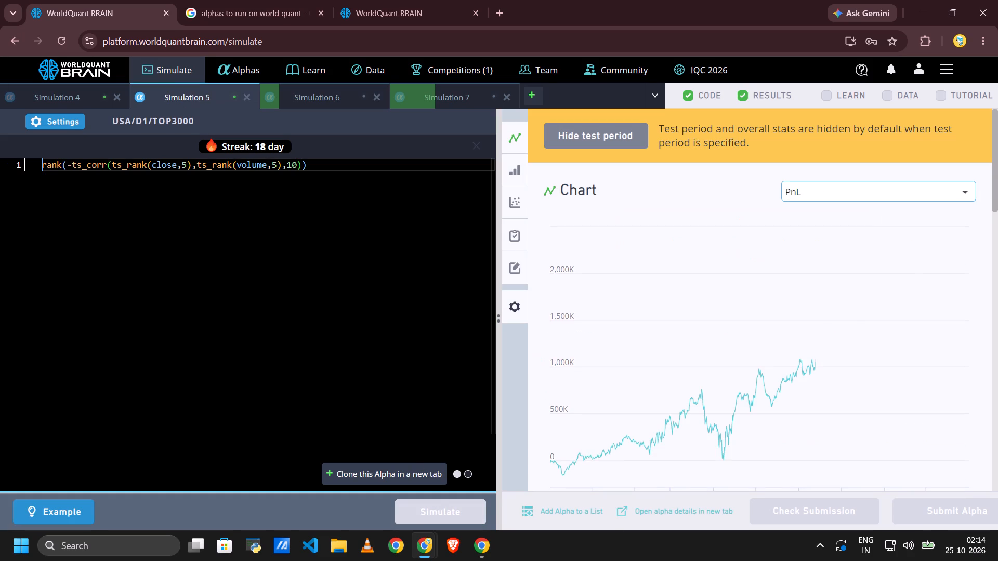
left_click(295, 166)
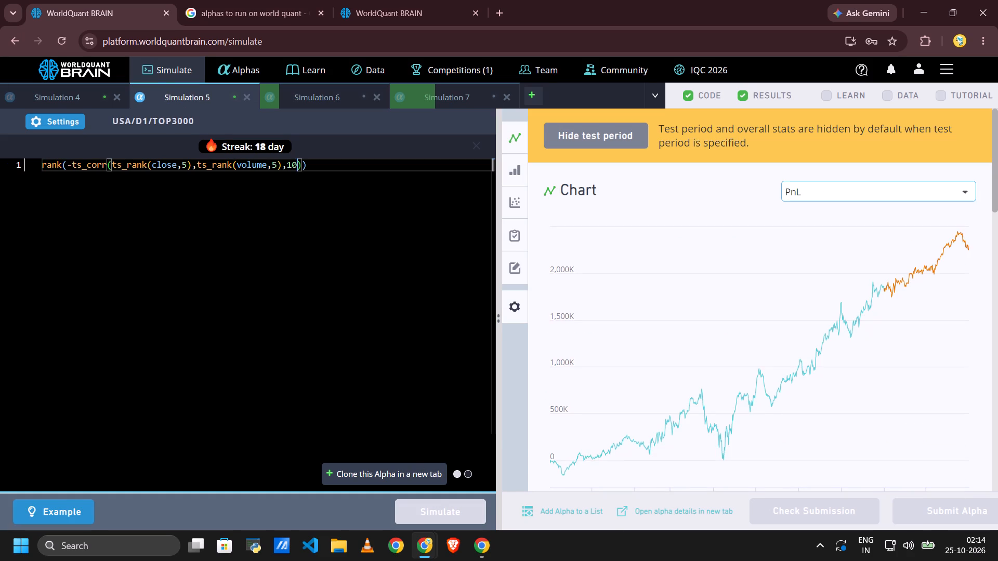
left_click(186, 163)
key("BackSpace")
type("10")
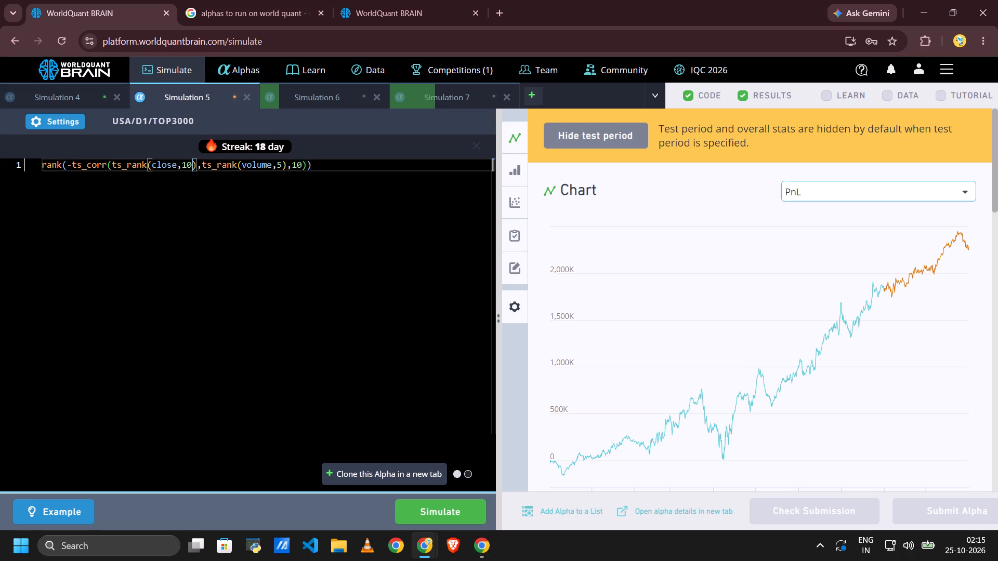
left_click(445, 515)
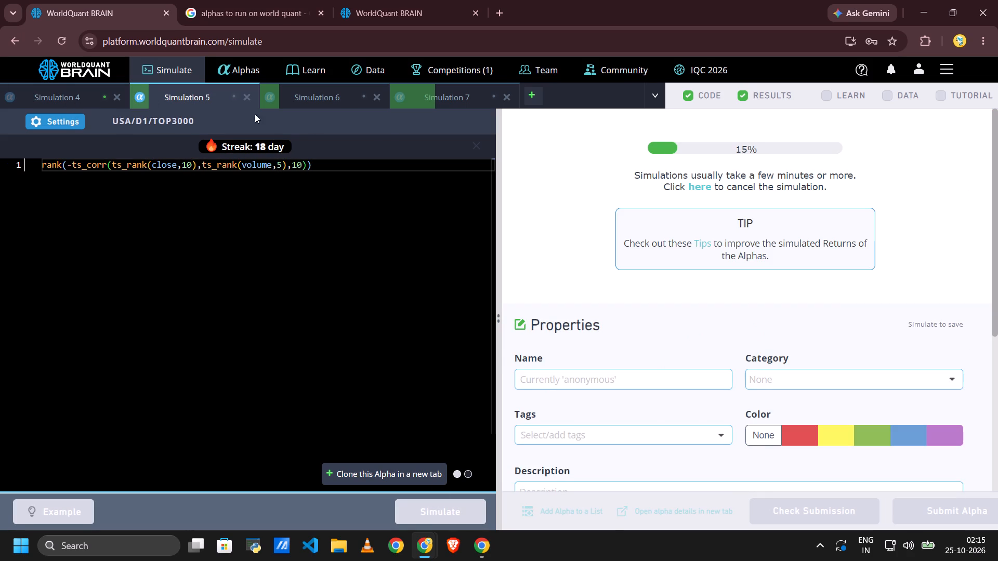
Check the progress of the running Simulation 7.
left_click(458, 98)
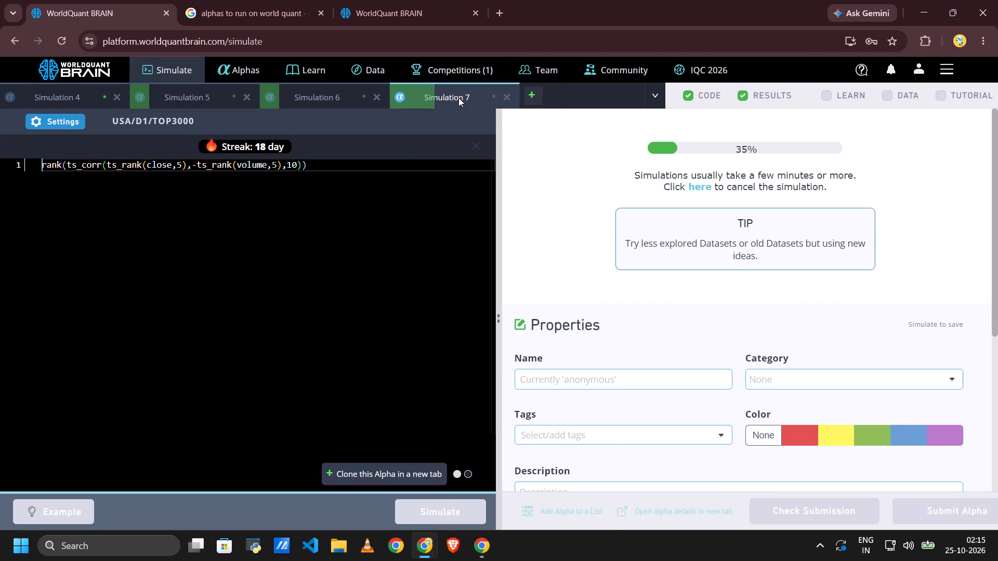
Glance at the competition leaderboard and look back through the Google results for alphas to run on World Quant.
left_click(383, 0)
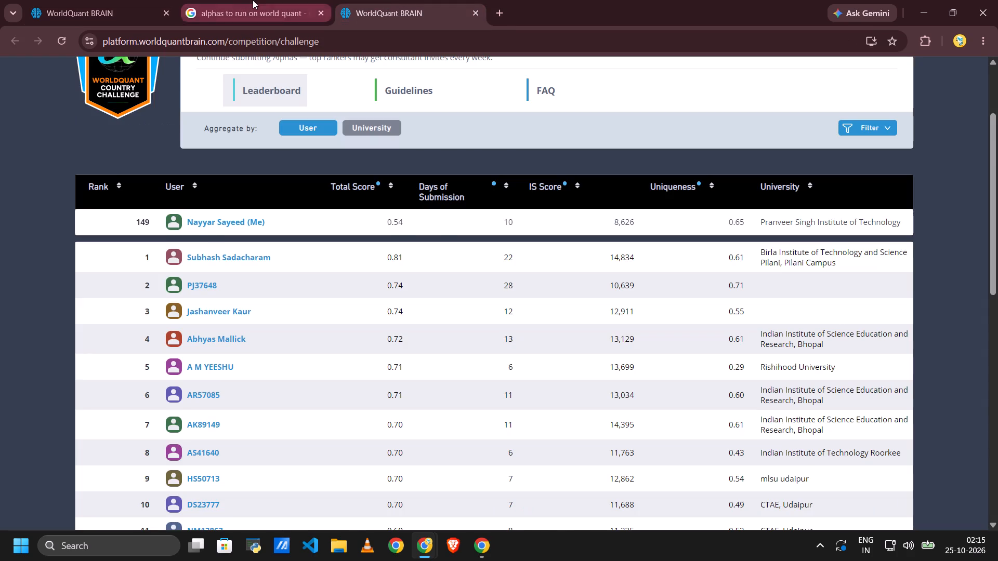
left_click(253, 0)
scroll(319, 233, "up", 7)
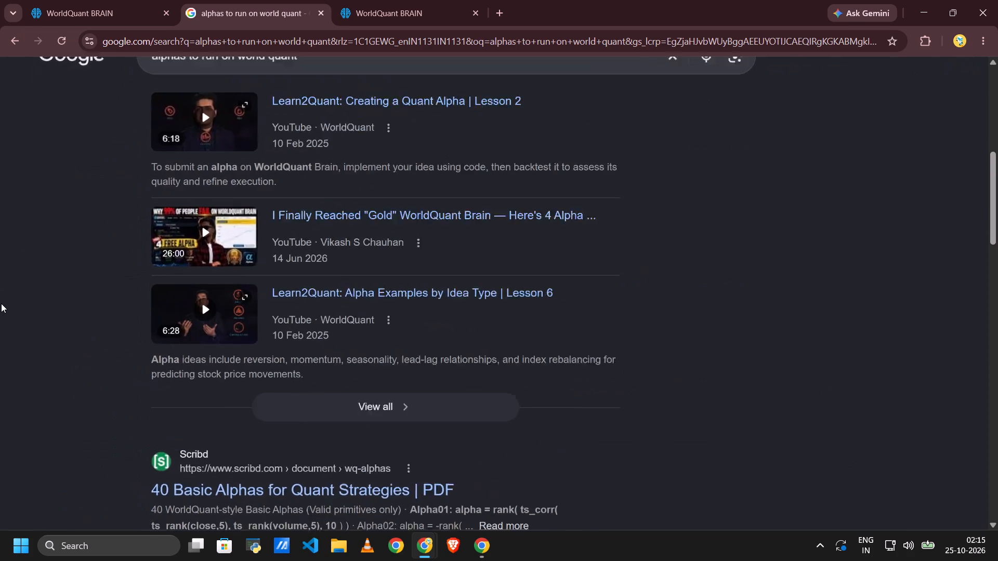
scroll(1, 303, "left", 1)
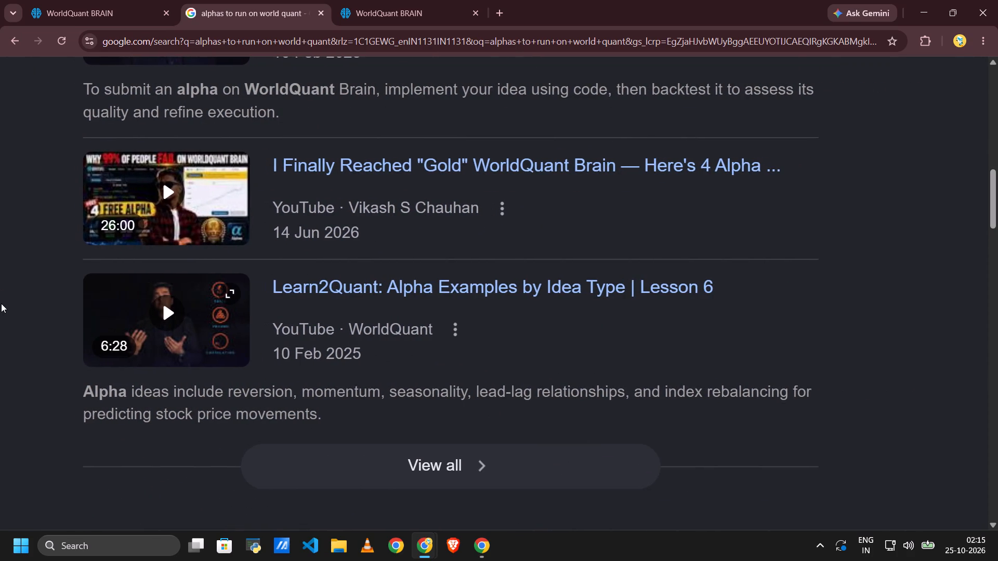
scroll(1, 303, "up", 2)
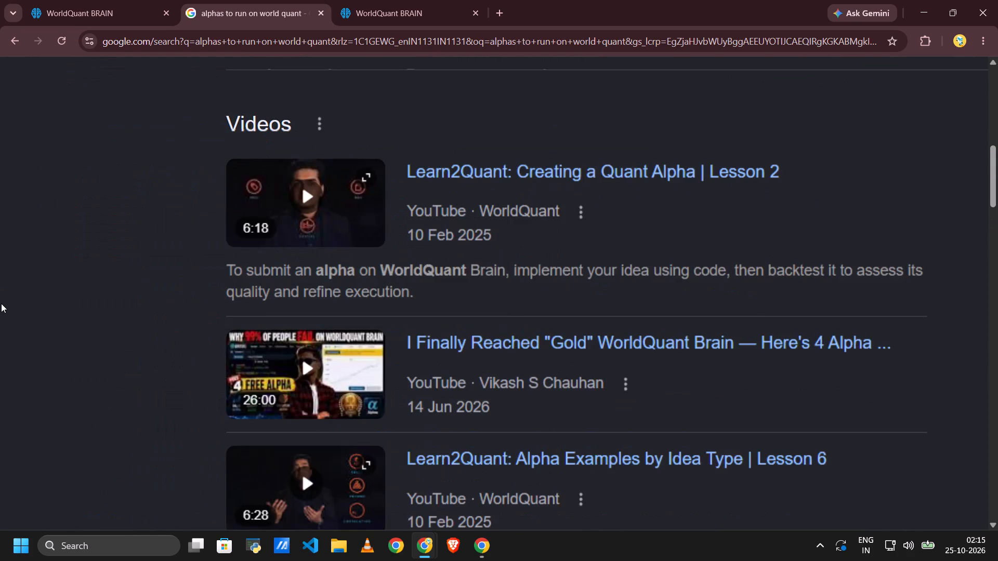
scroll(1, 303, "left", 2)
scroll(1, 303, "up", 6)
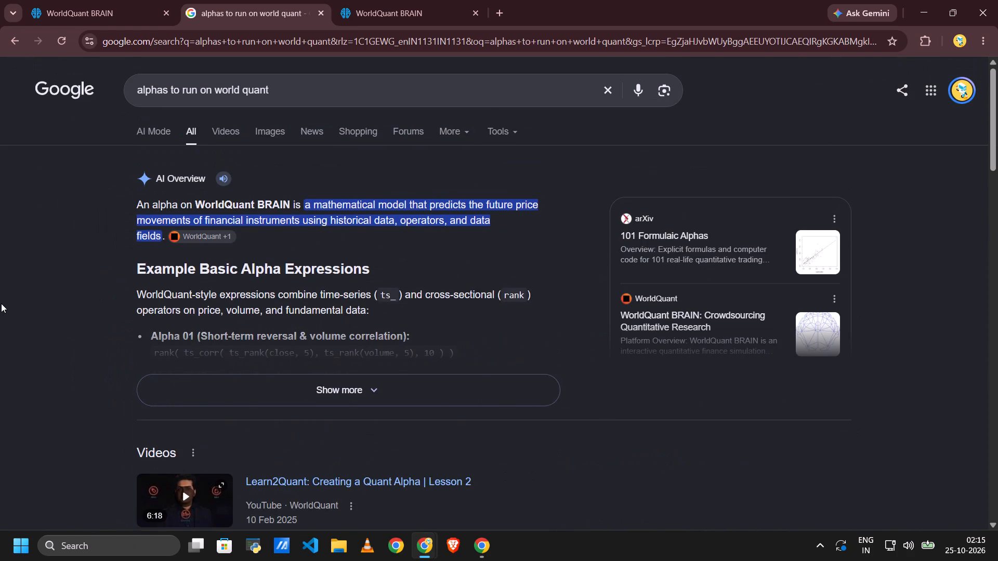
scroll(161, 259, "down", 1)
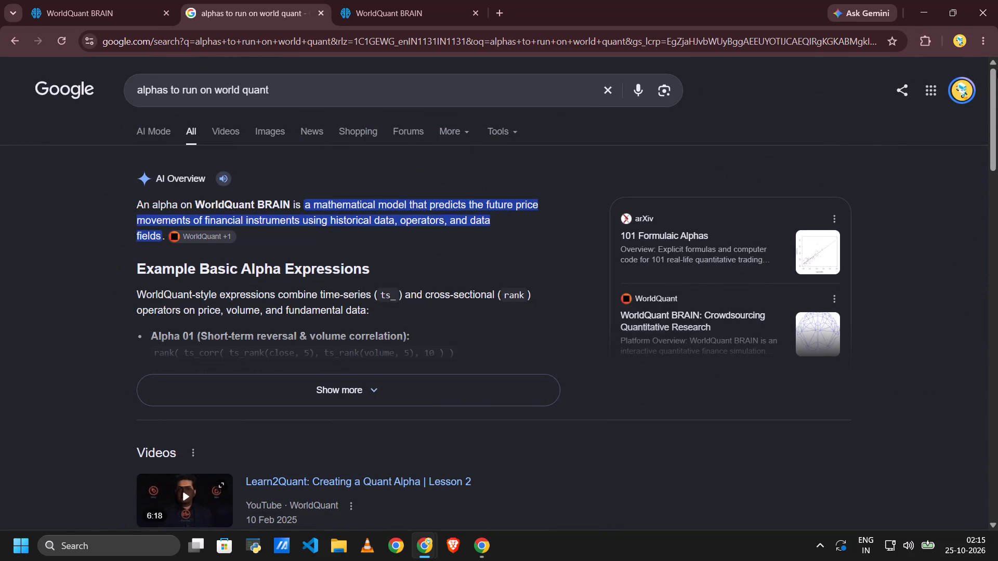
Clear the desktop by minimizing both browser windows and closing the Chrome profile chooser.
left_click(929, 2)
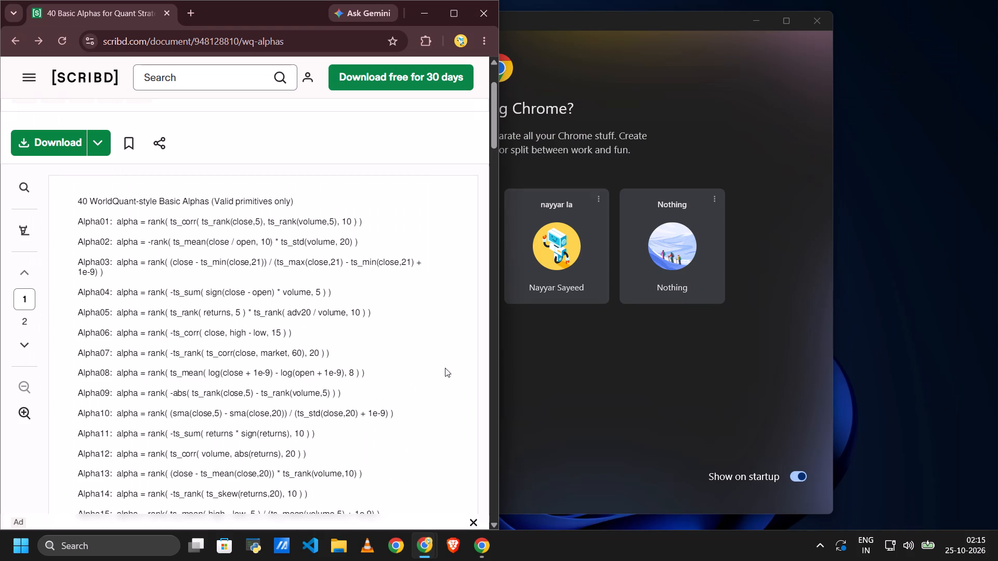
left_click(672, 134)
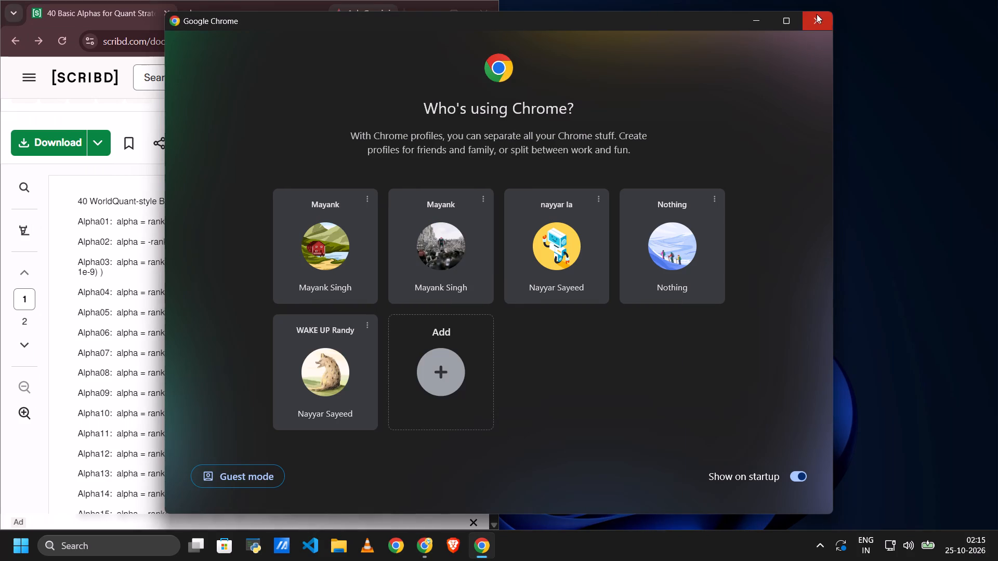
left_click(818, 10)
left_click(818, 29)
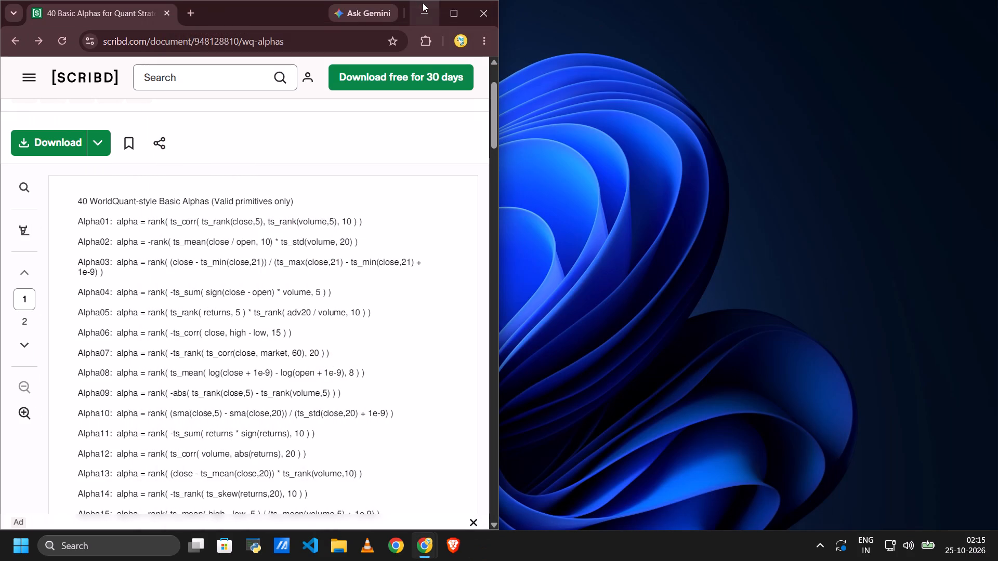
left_click(425, 12)
Launch Kuro from the desktop.
left_click(122, 31)
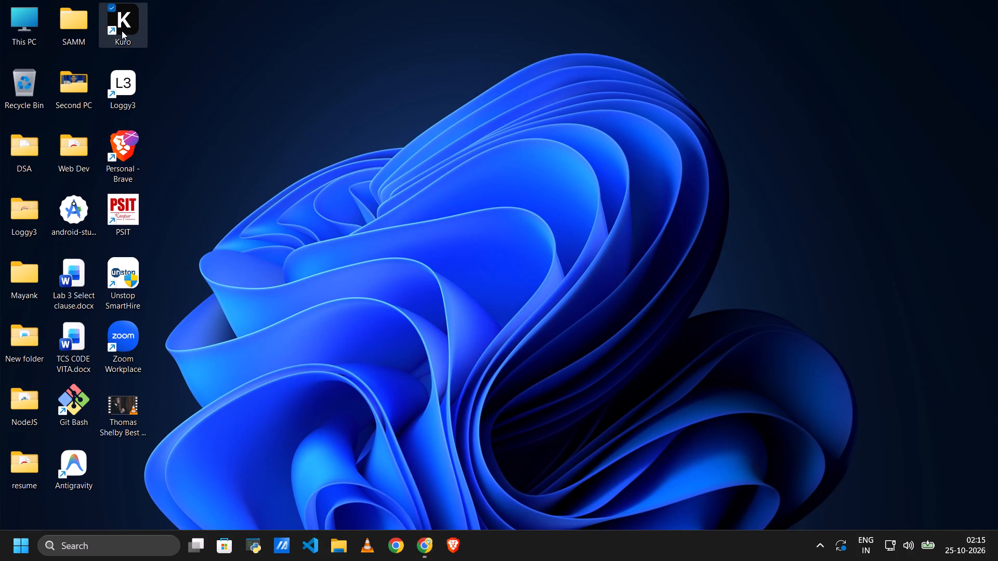
key("Return")
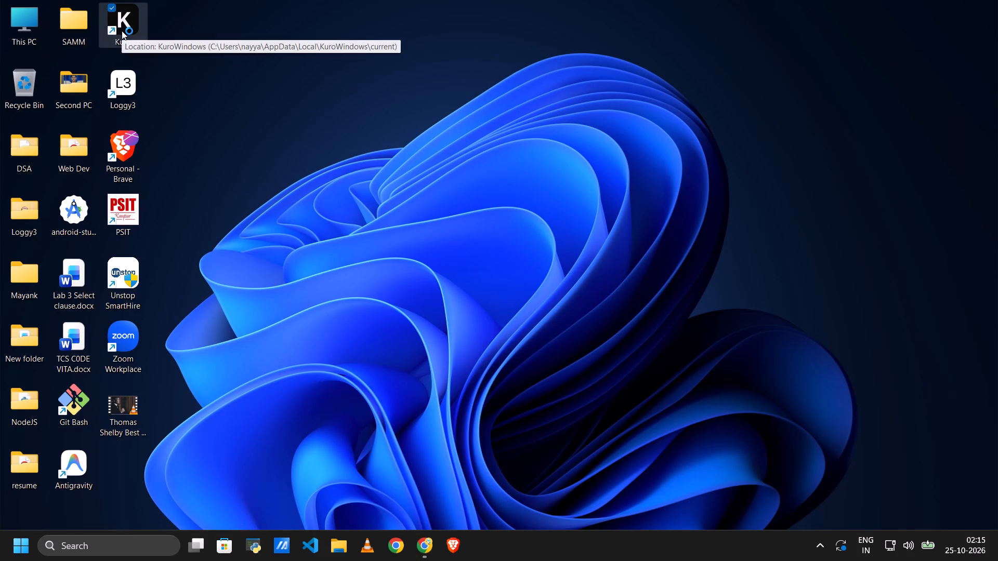
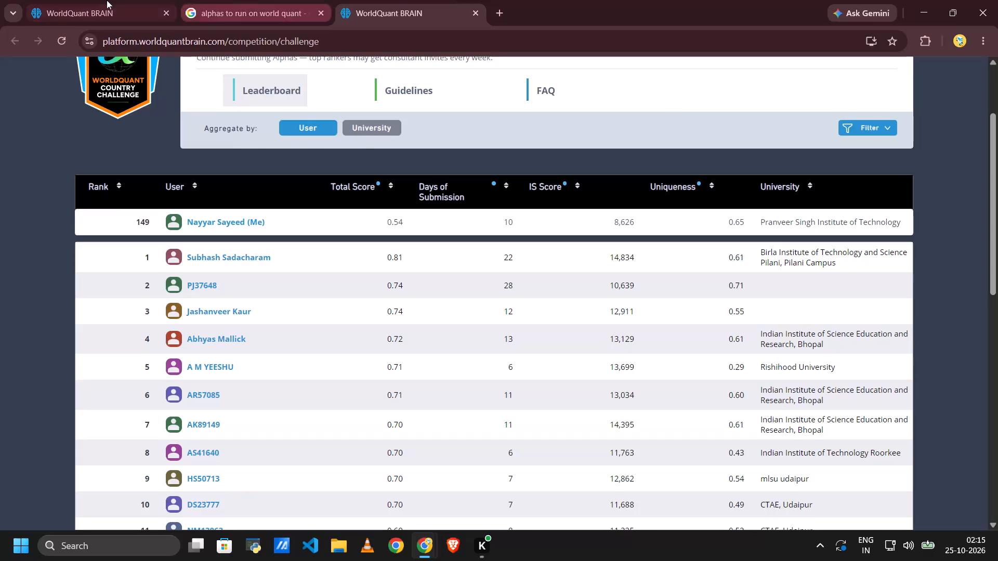
Show Simulation 7's test period and review its IS summary and failed submission checks.
left_click(107, 0)
scroll(857, 261, "down", 2)
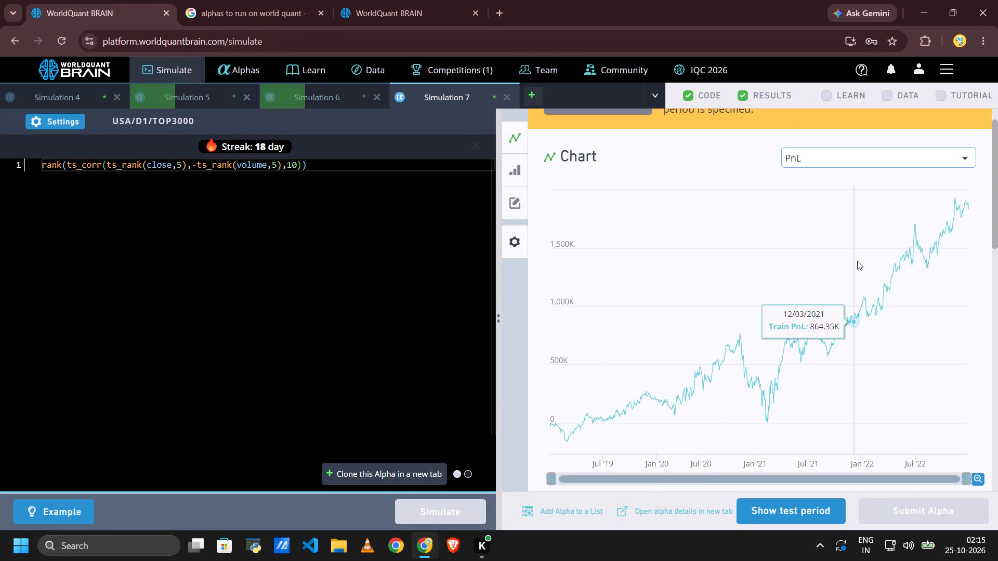
scroll(857, 261, "down", 4)
left_click(822, 503)
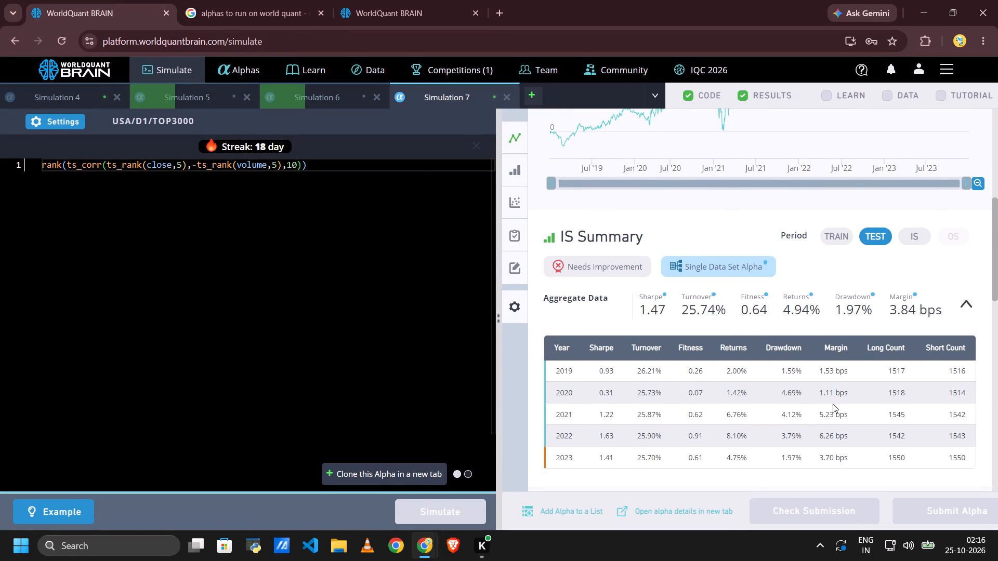
scroll(833, 404, "down", 4)
left_click(771, 348)
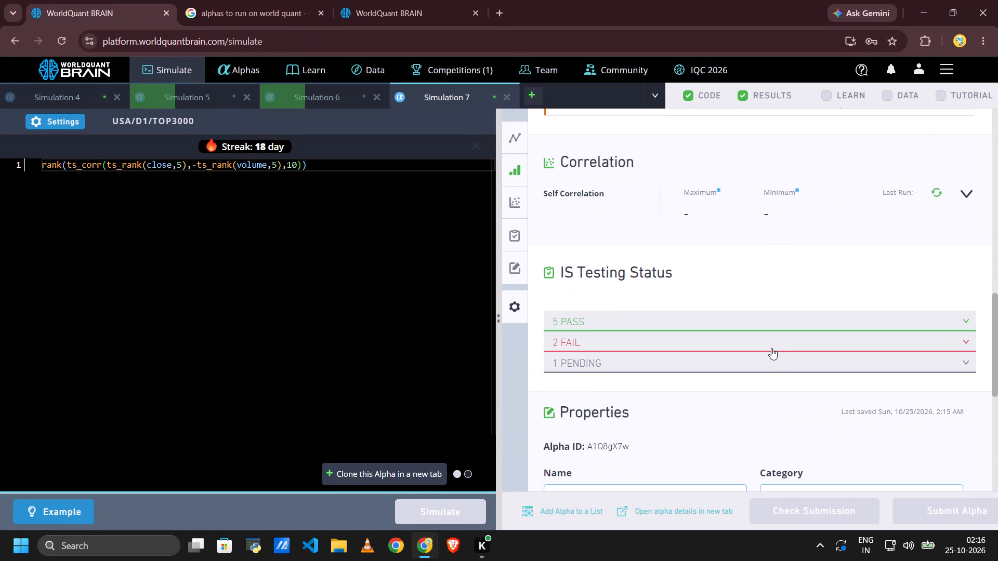
Check the progress of Simulations 6 and 5 and look over the list of open simulations.
left_click(326, 106)
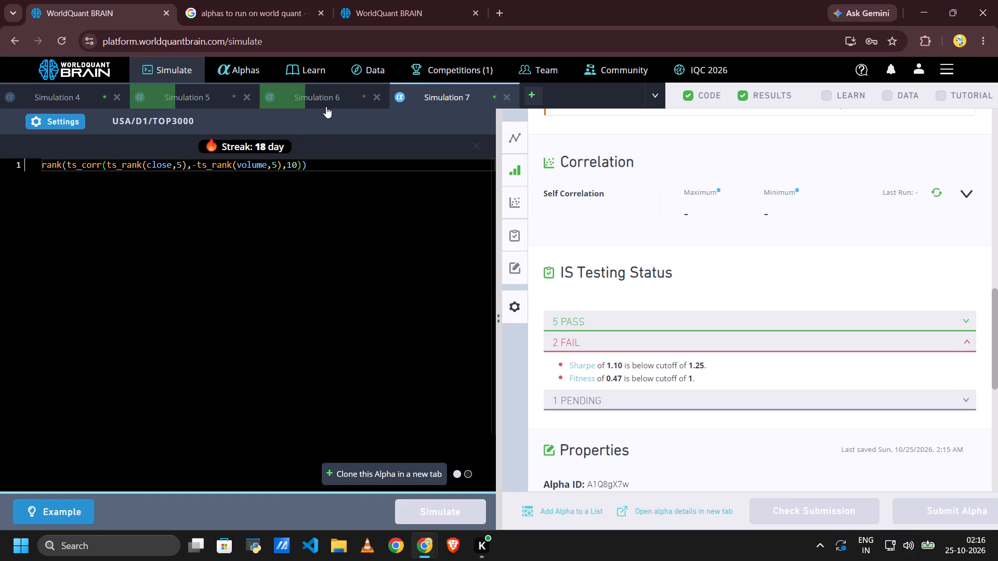
scroll(654, 343, "down", 6)
scroll(654, 343, "up", 4)
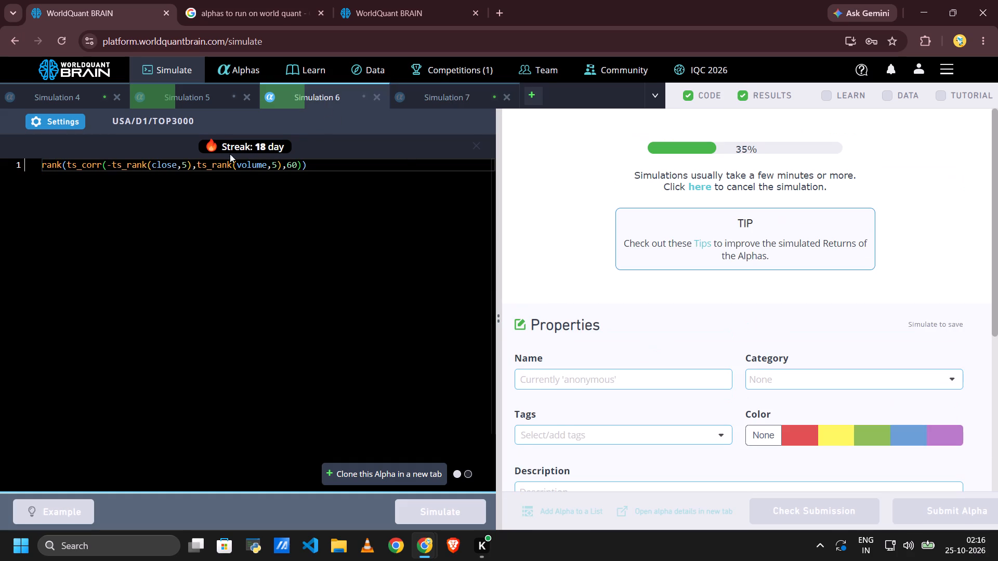
left_click(190, 92)
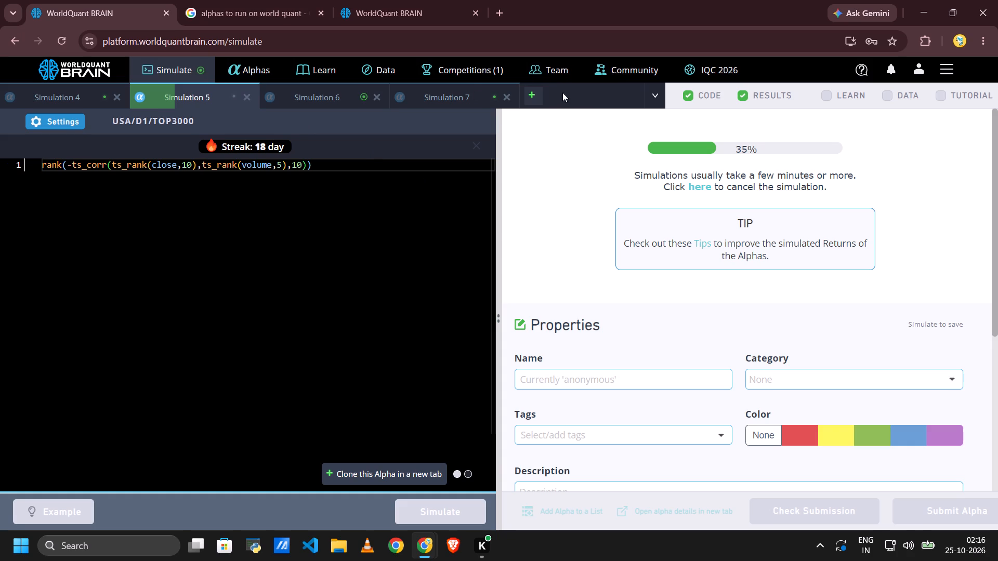
left_click(661, 94)
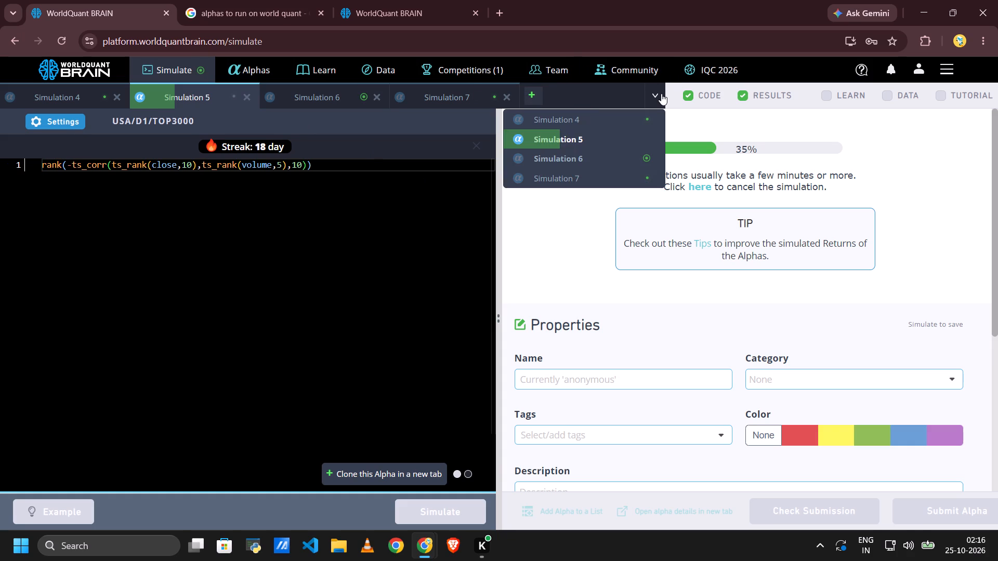
scroll(595, 140, "up", 2)
scroll(595, 140, "down", 7)
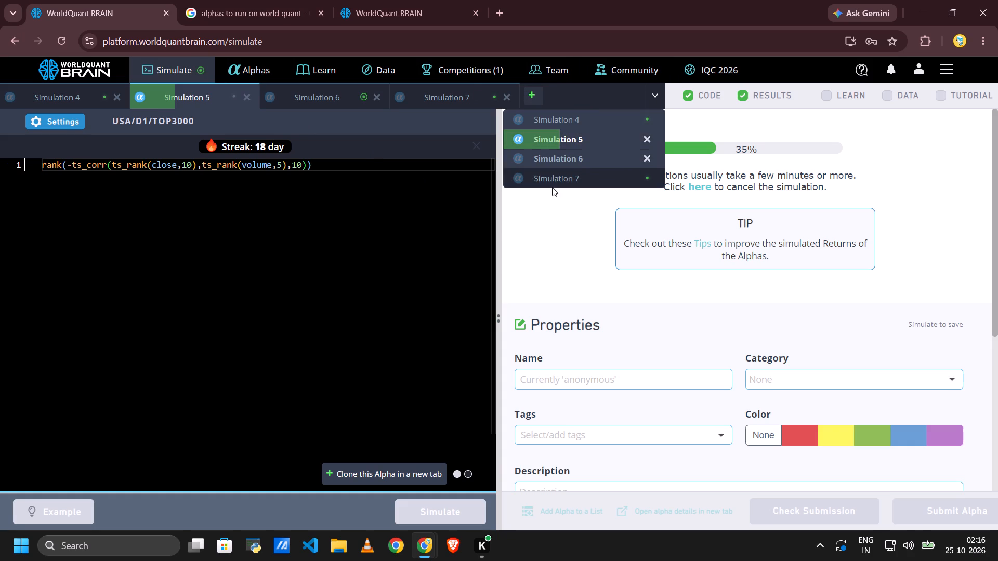
Show Simulation 6's test period and review its yearly statistics and failed submission checks.
left_click(314, 90)
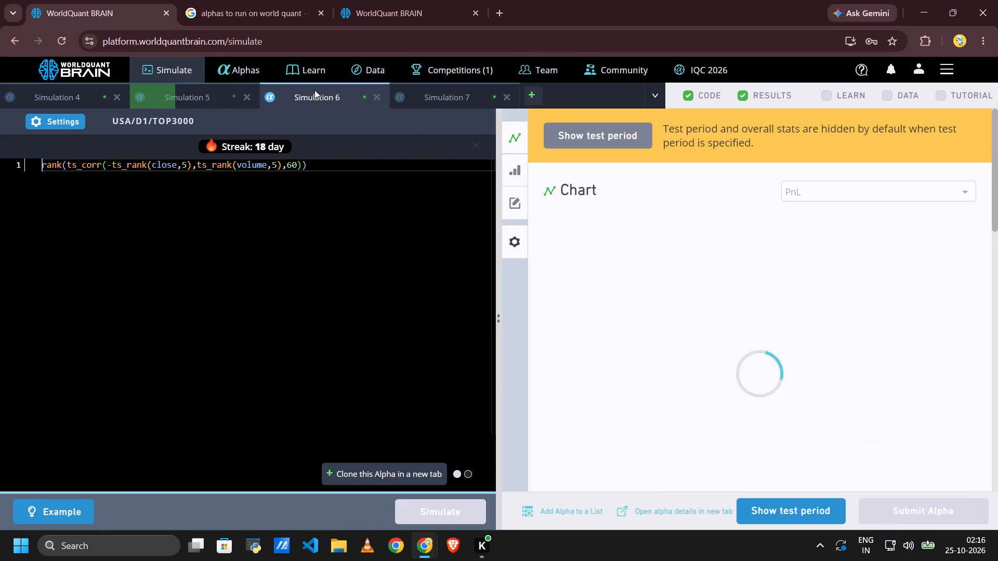
scroll(794, 255, "down", 4)
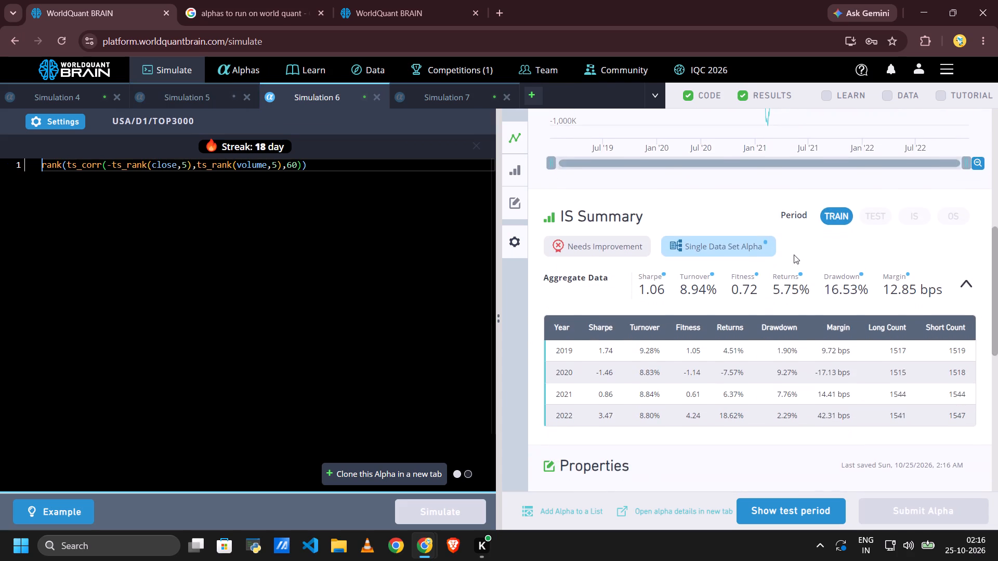
scroll(794, 255, "down", 4)
left_click(789, 512)
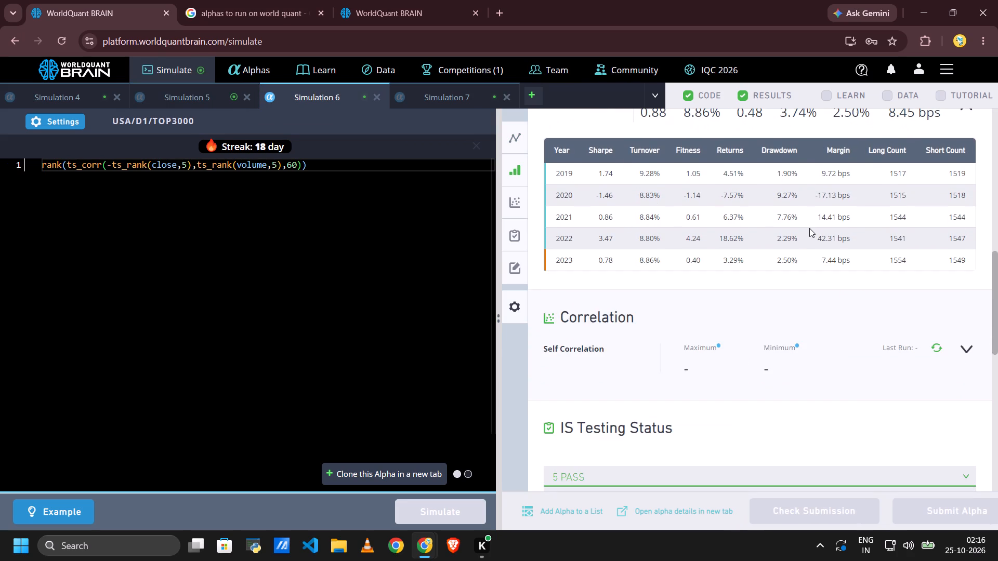
scroll(809, 228, "down", 2)
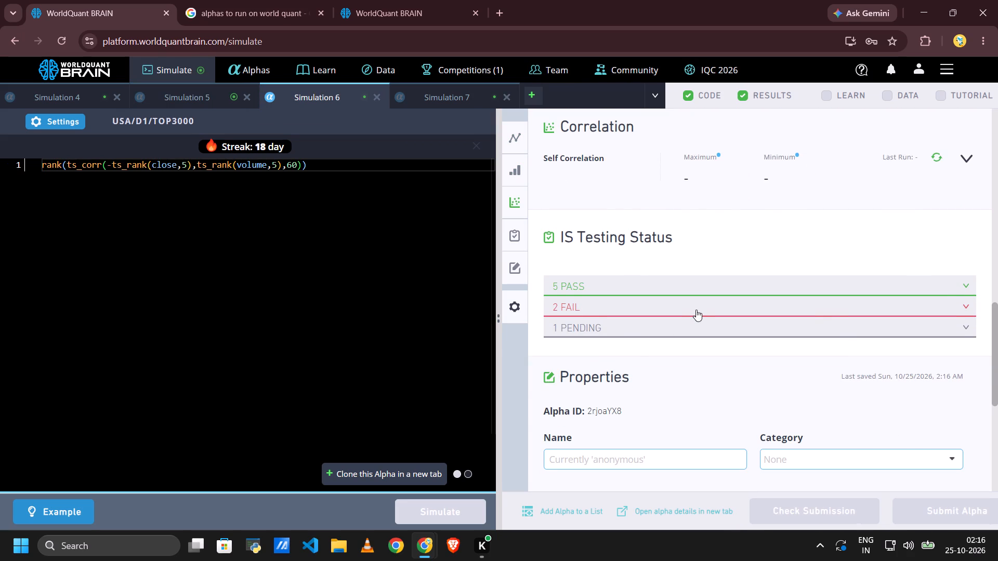
left_click(696, 310)
scroll(696, 310, "down", 1)
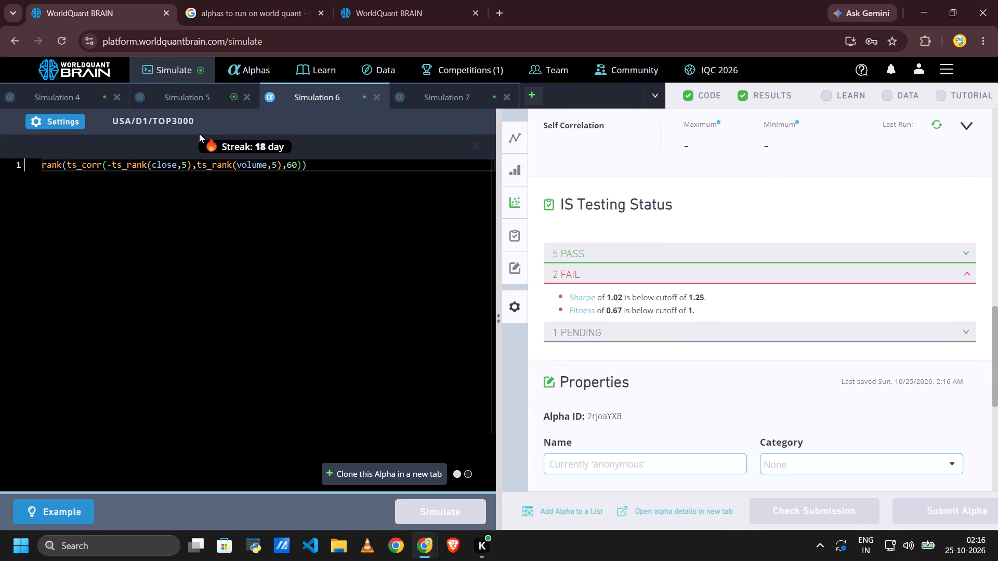
Show Simulation 5's test period and review its PnL chart, IS summary and failed submission checks.
left_click(208, 98)
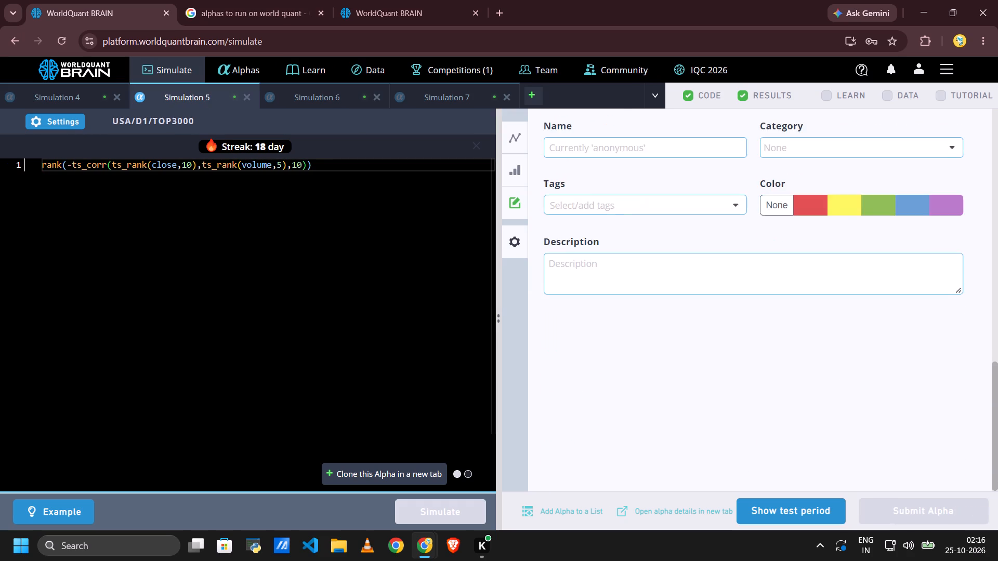
scroll(602, 265, "up", 3)
scroll(755, 333, "up", 4)
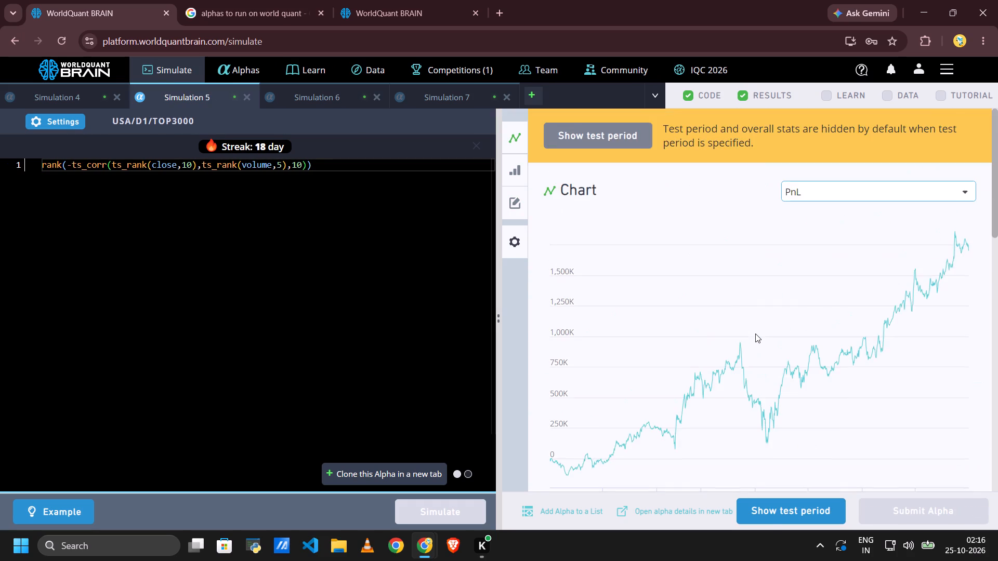
scroll(755, 333, "down", 4)
left_click(785, 509)
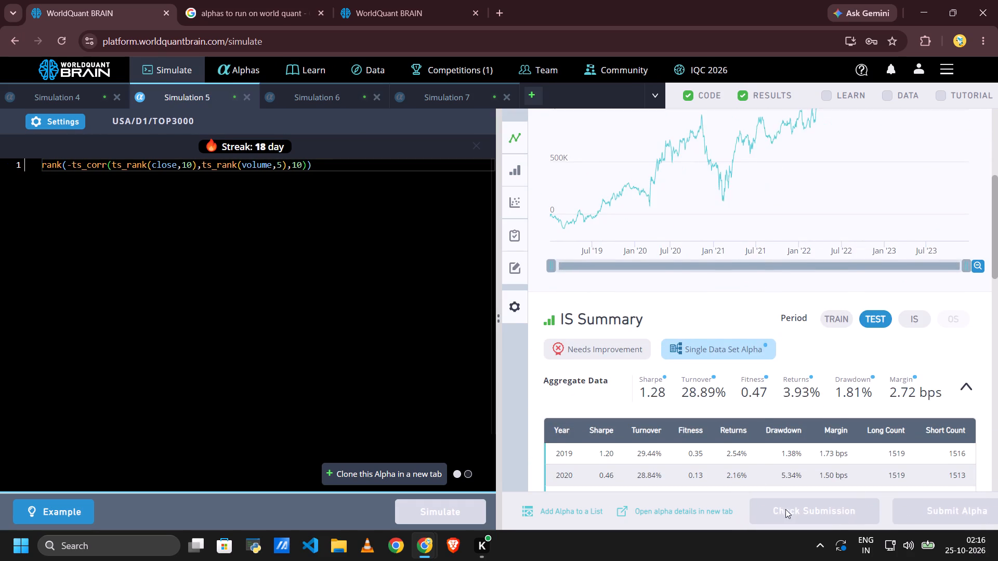
scroll(822, 398, "down", 4)
left_click(822, 398)
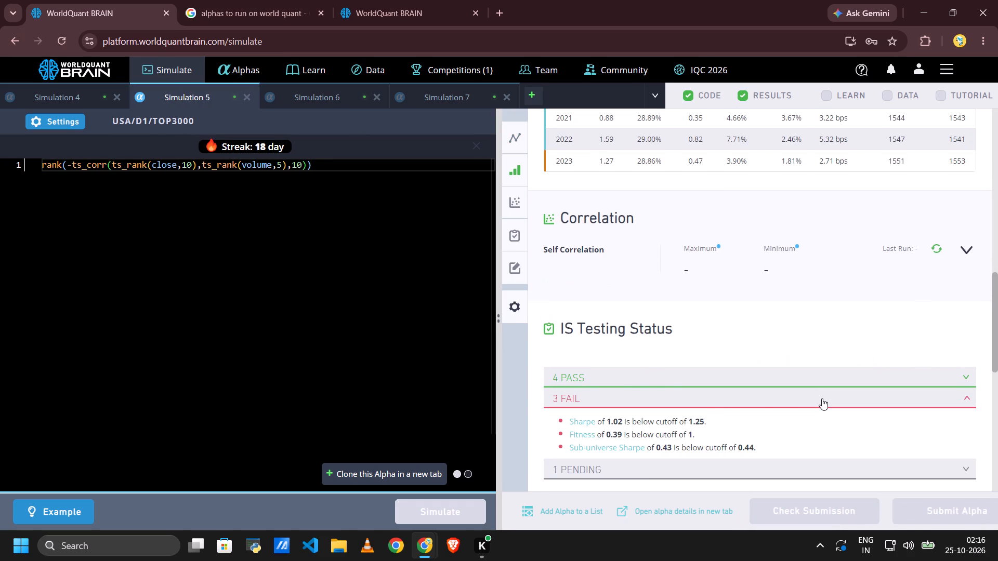
scroll(822, 398, "down", 3)
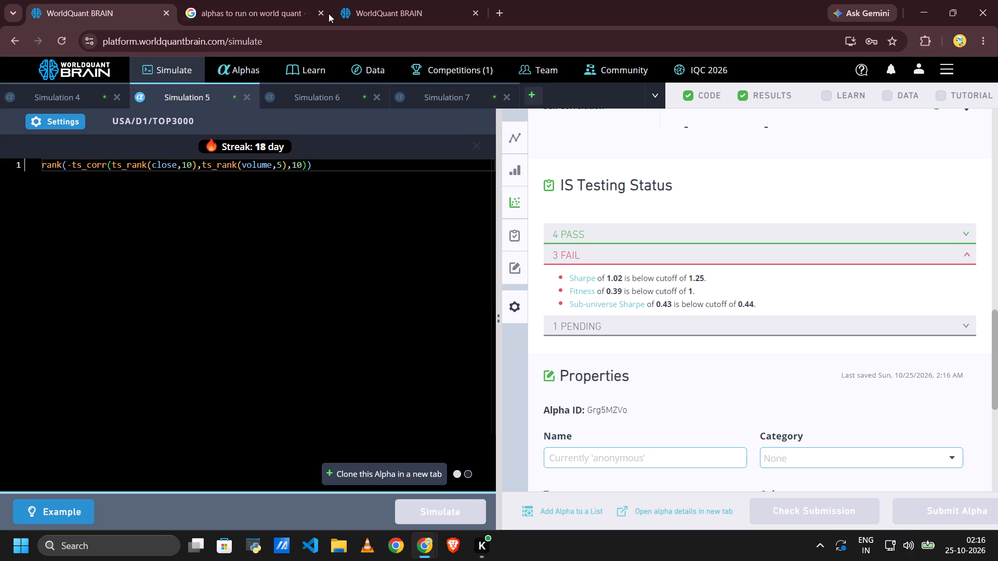
Recheck Simulation 6's failed tests and compare its testing status with that of Simulation 7.
left_click(301, 98)
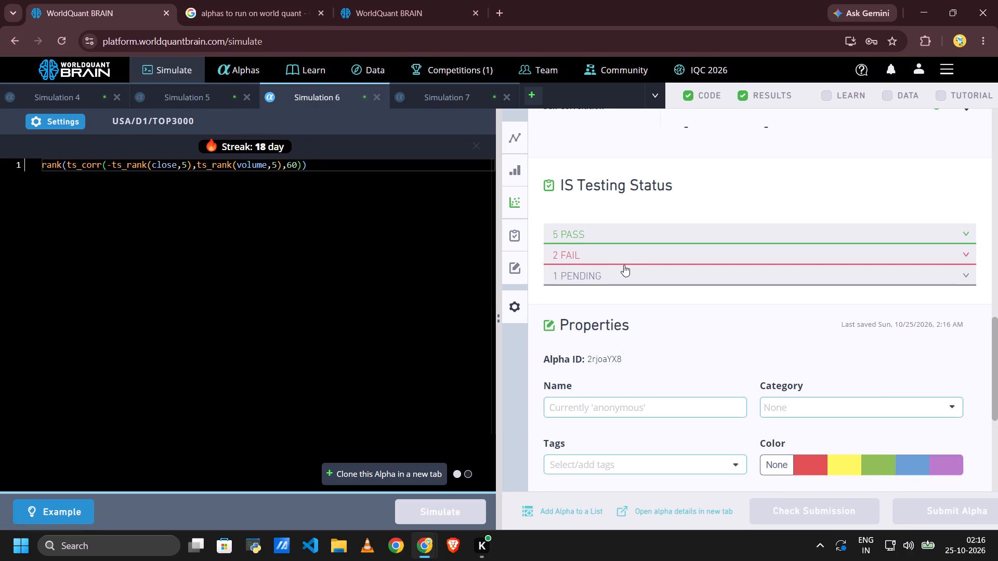
left_click(640, 261)
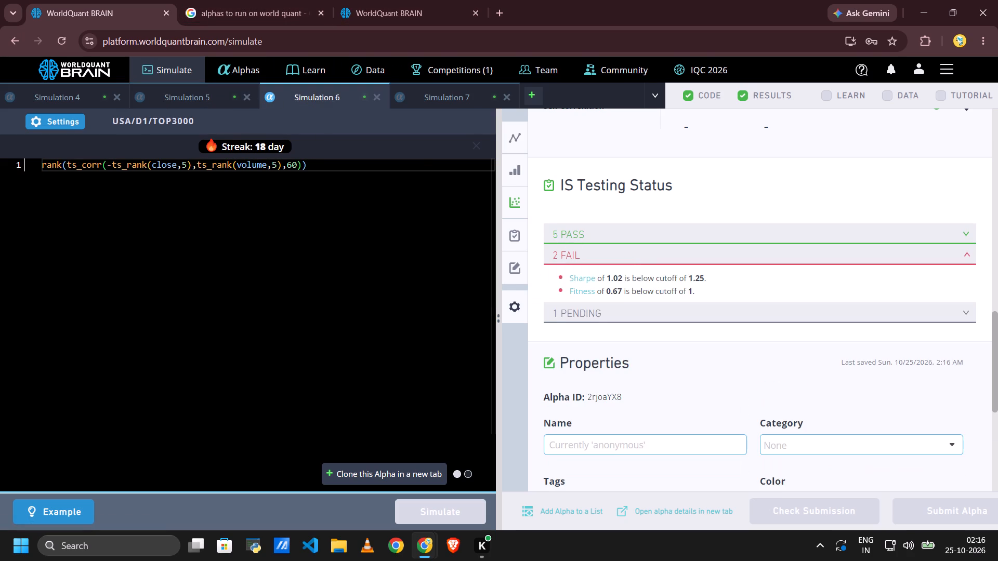
left_click(453, 94)
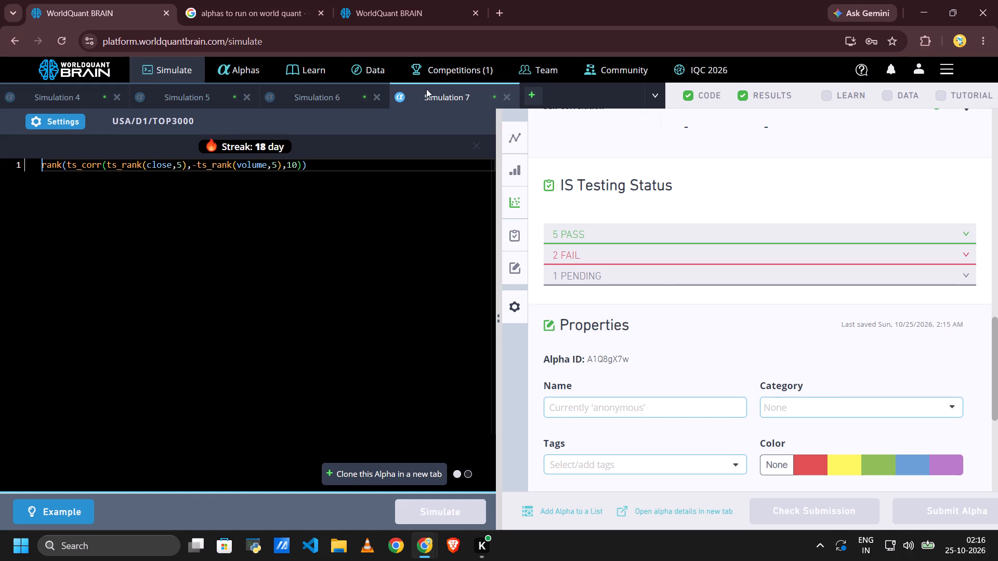
Change the ts_corr window in Simulation 6's formula to 135 and run the simulation.
left_click(331, 100)
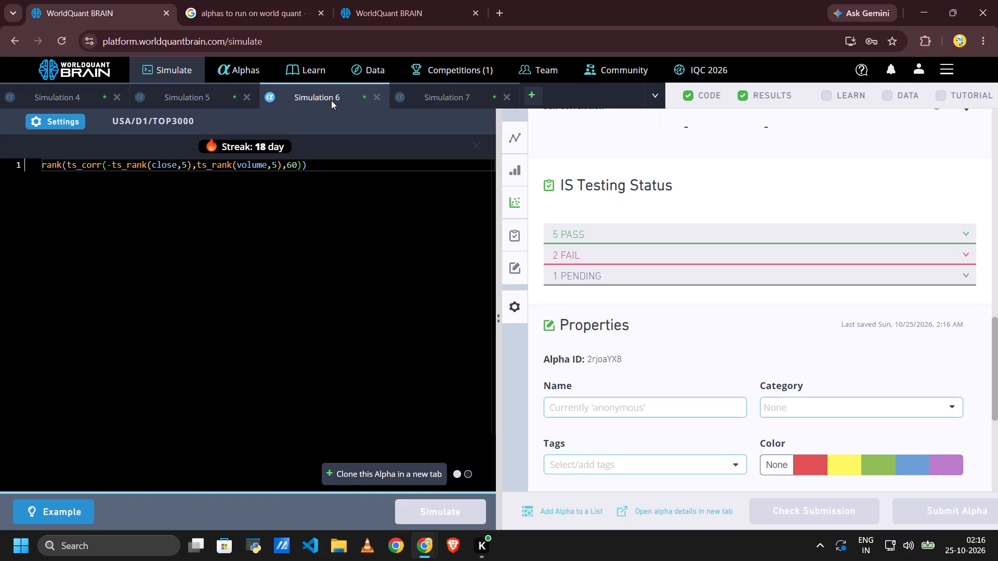
left_click(314, 165)
left_click(299, 166)
key("BackSpace")
key("BackSpace")
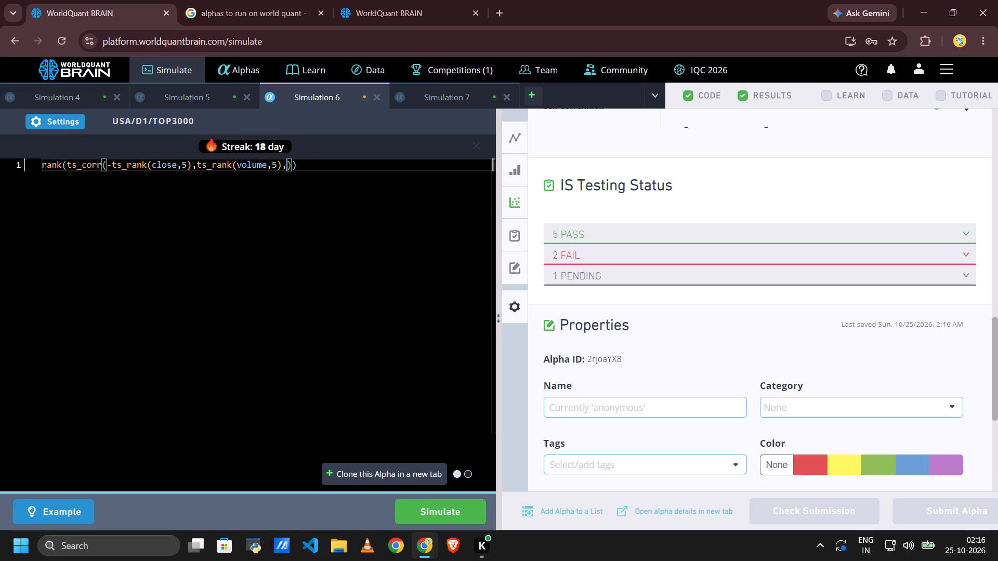
type("135")
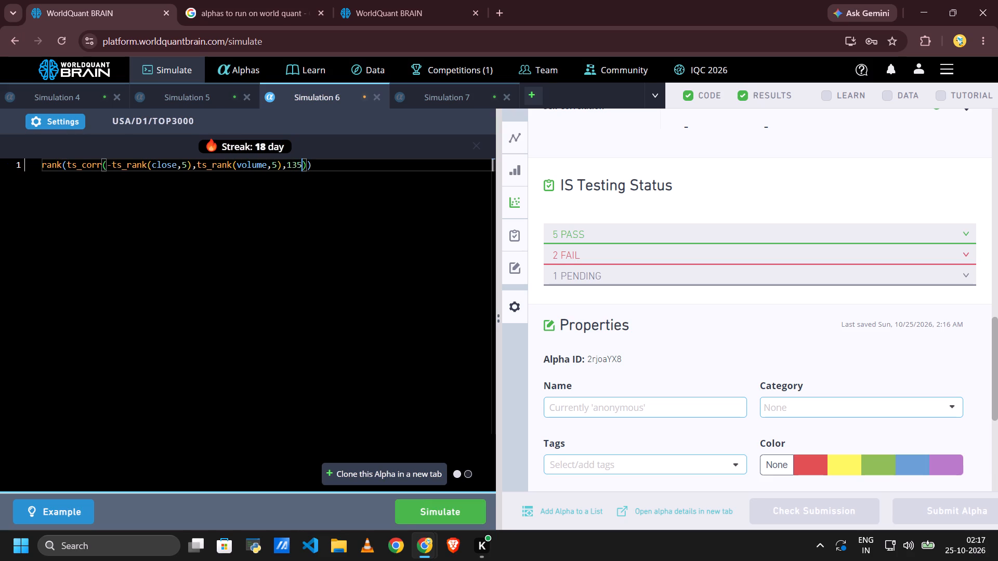
left_click(455, 510)
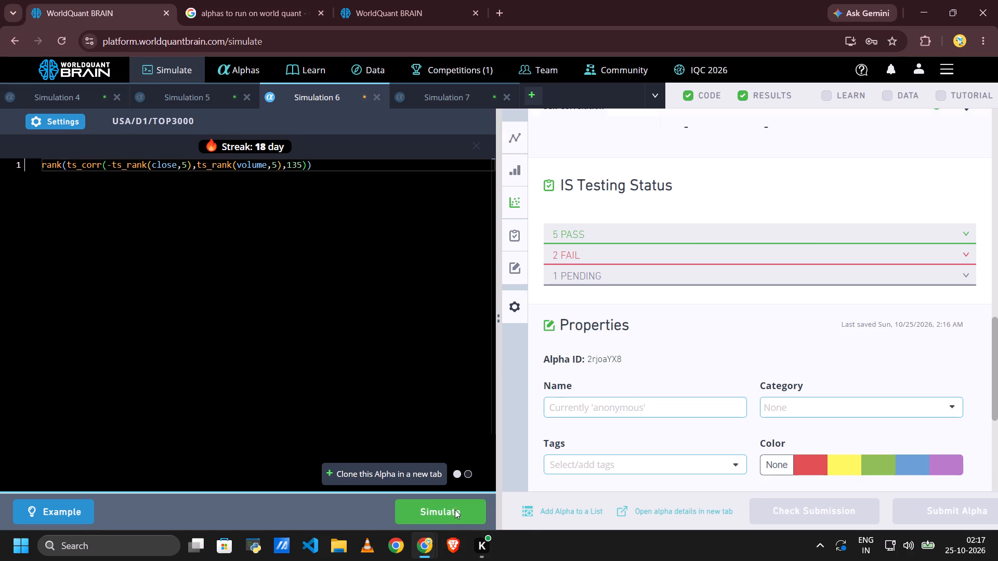
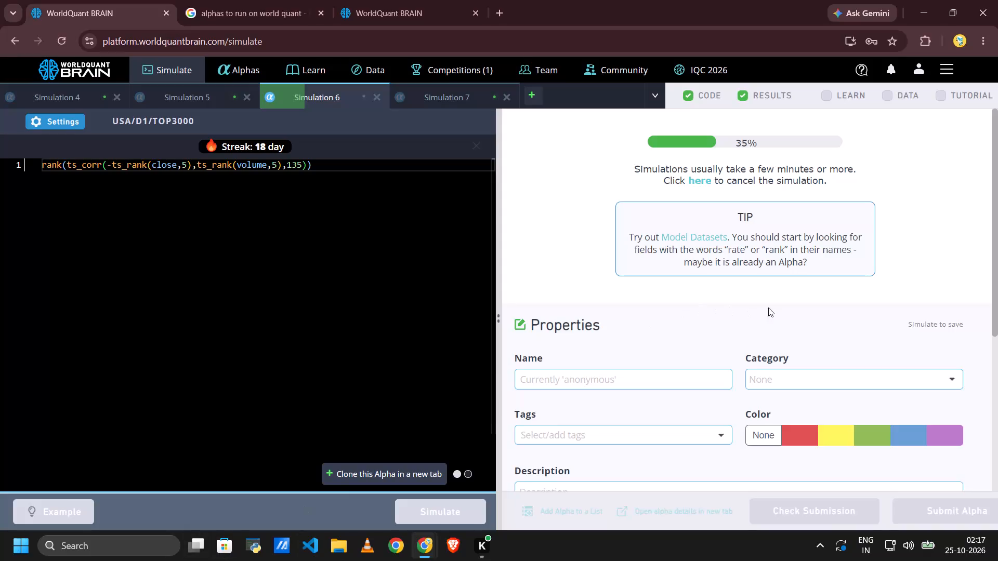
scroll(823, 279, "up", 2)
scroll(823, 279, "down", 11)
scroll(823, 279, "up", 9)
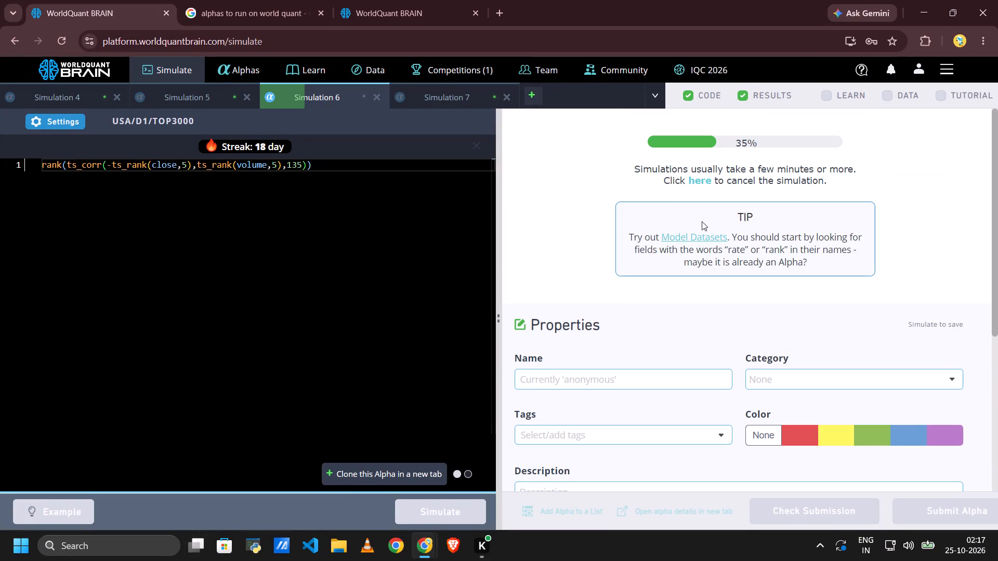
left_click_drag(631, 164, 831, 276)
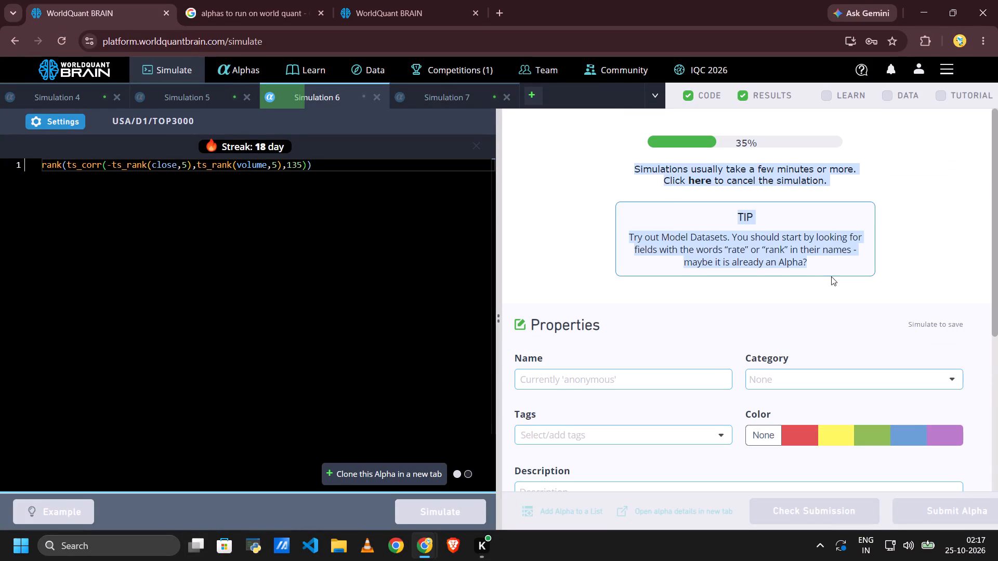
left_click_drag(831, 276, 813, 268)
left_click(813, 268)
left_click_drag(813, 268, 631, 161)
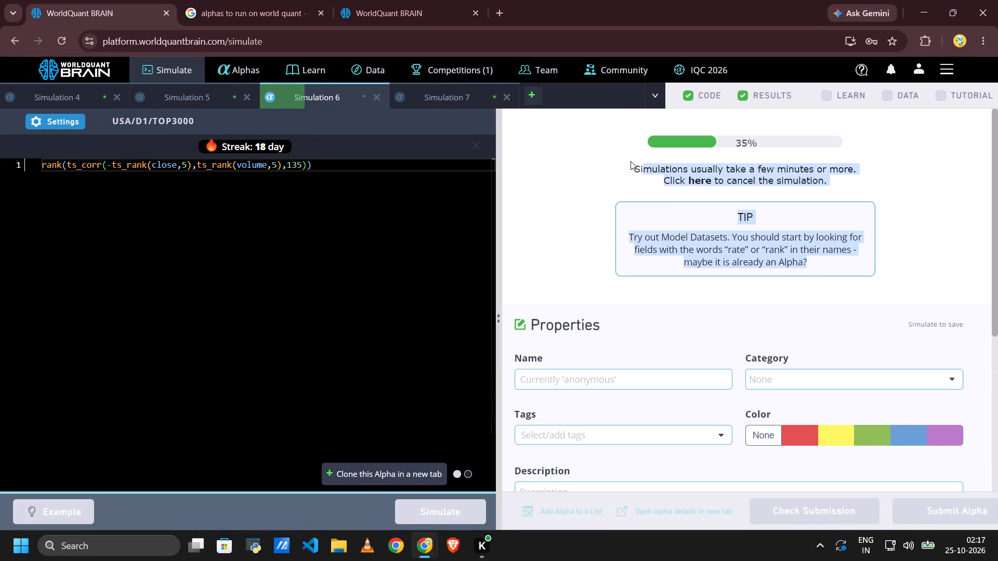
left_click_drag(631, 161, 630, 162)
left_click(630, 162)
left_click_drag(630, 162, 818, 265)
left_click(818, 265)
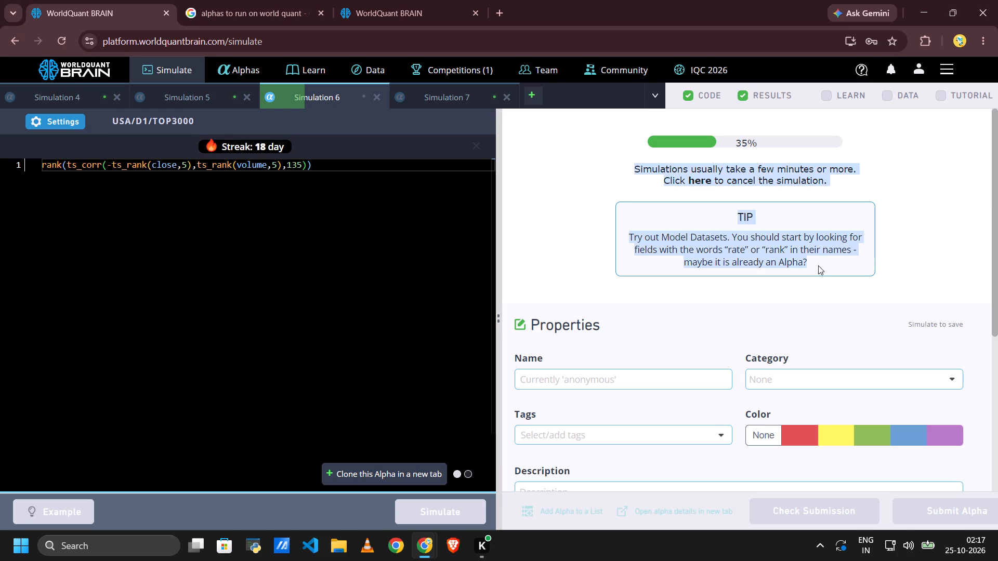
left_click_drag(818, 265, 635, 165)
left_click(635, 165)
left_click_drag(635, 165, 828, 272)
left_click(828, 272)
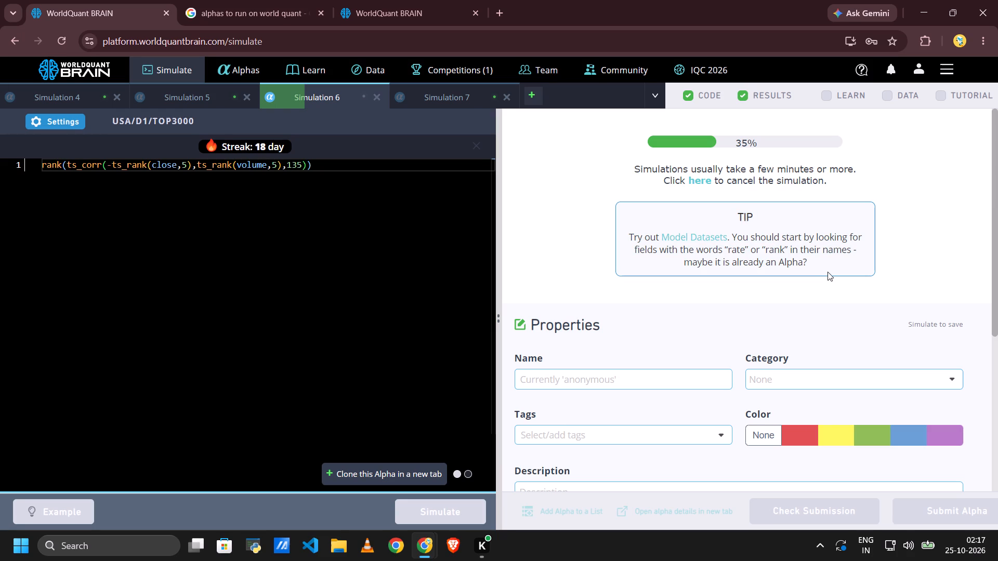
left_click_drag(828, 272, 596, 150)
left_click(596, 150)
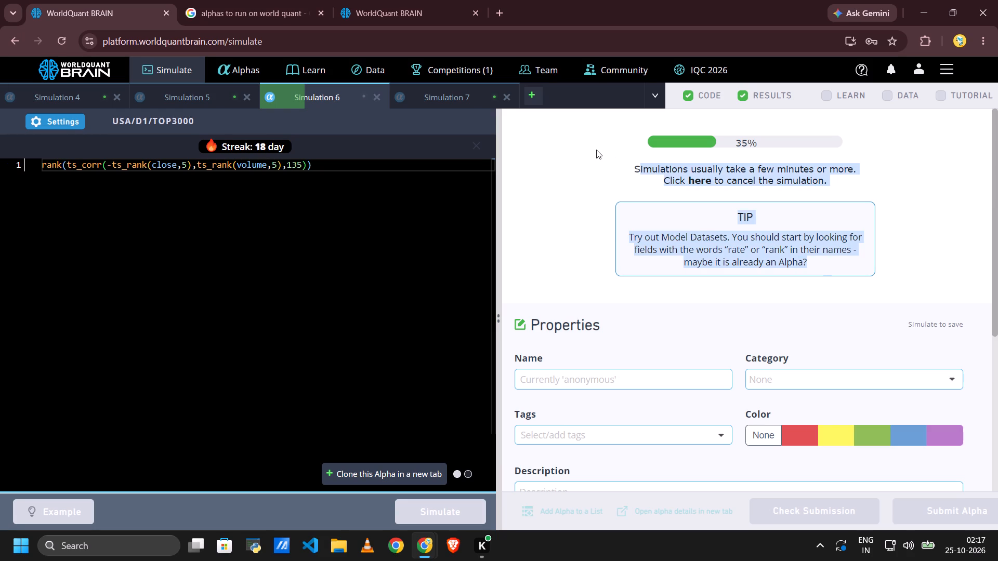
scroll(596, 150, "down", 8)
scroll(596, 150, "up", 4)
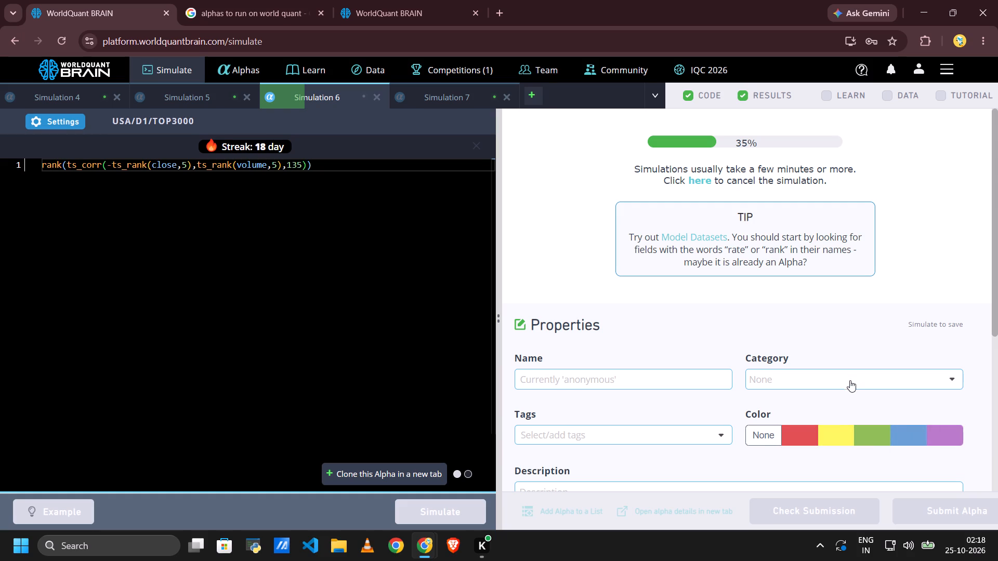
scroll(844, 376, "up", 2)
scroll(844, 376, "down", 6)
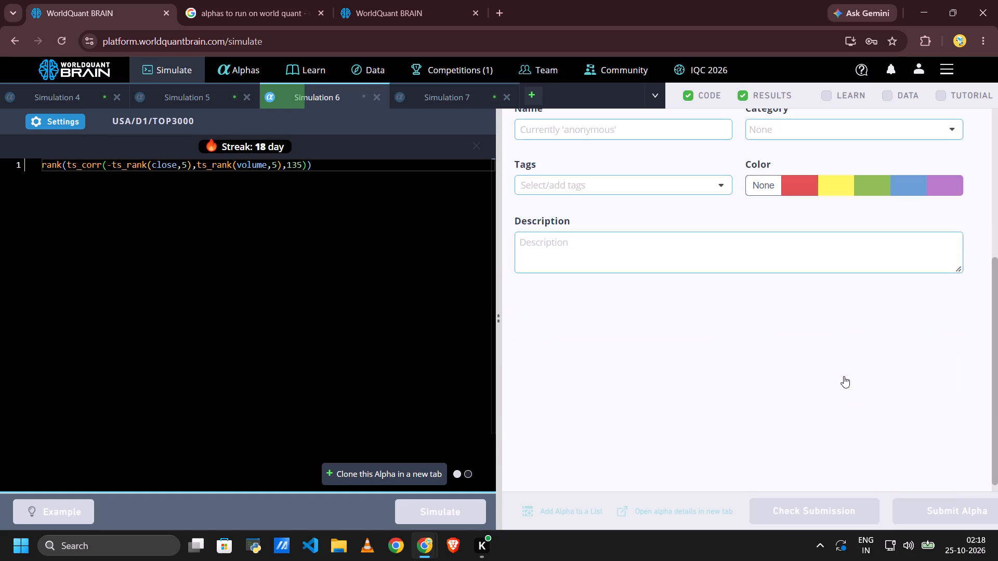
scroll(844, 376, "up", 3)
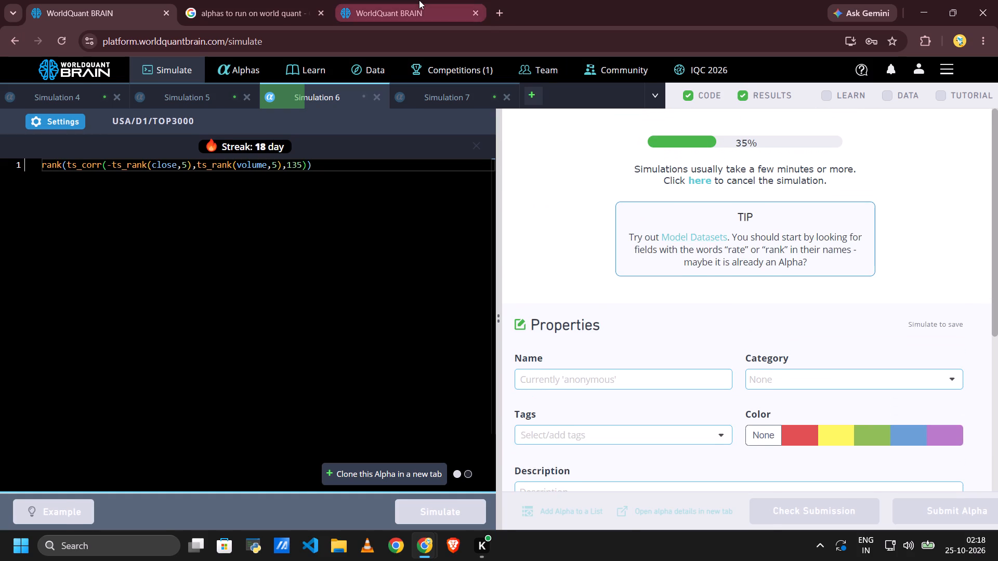
Skim the search page on alphas to run on WorldQuant for example formulas and key evaluation metrics.
left_click(419, 0)
left_click(306, 0)
scroll(268, 292, "down", 3)
left_click(444, 192)
scroll(444, 192, "down", 4)
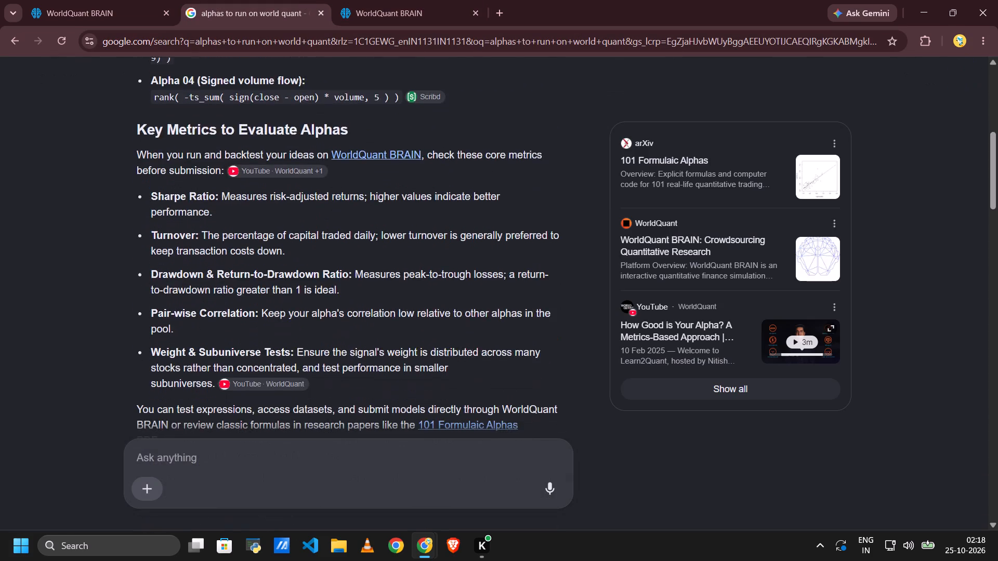
scroll(444, 192, "up", 6)
Return to Simulation 6, show its test period, and review its PnL chart, yearly statistics and failed submission checks.
left_click(60, 0)
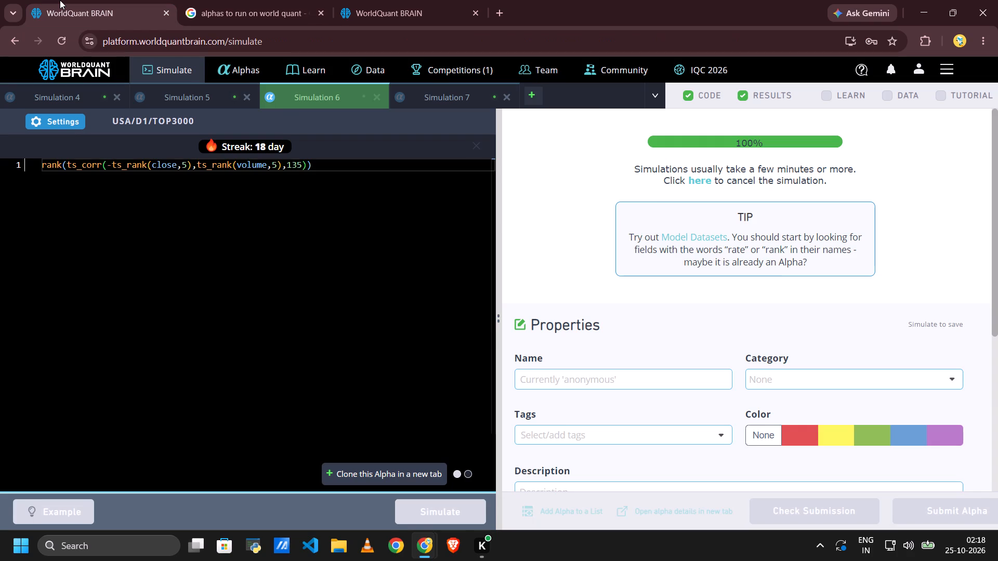
scroll(611, 215, "up", 2)
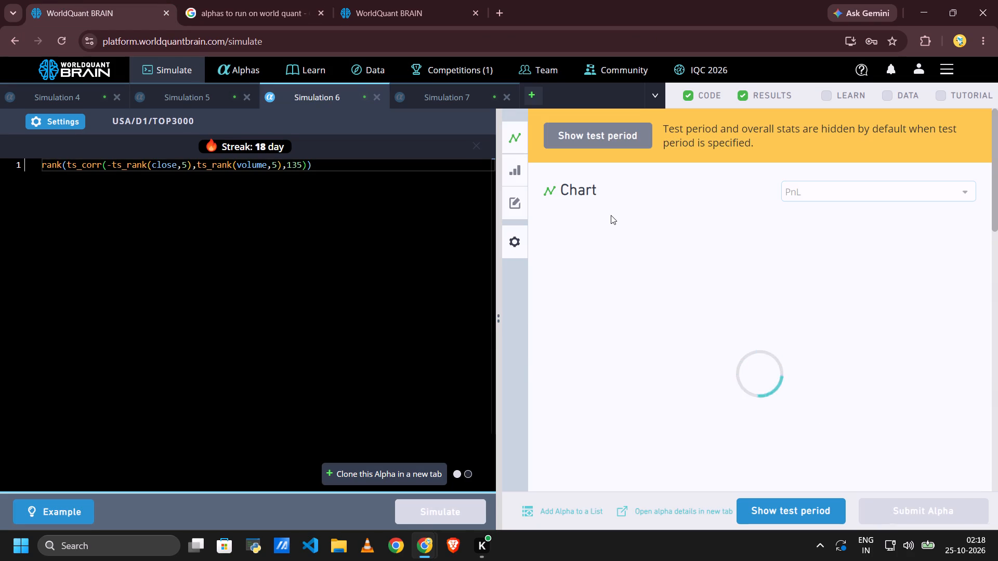
scroll(611, 215, "down", 2)
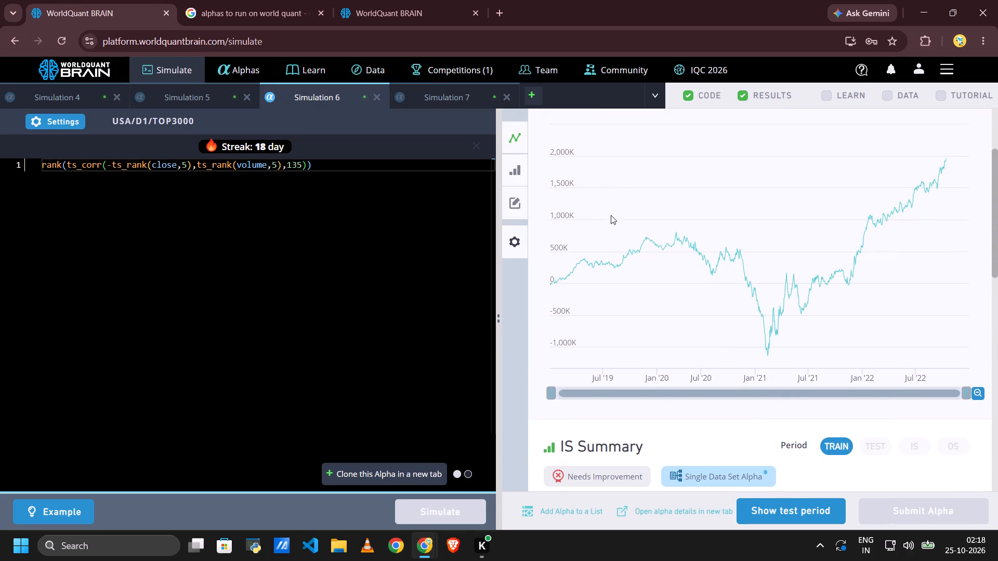
scroll(611, 215, "down", 8)
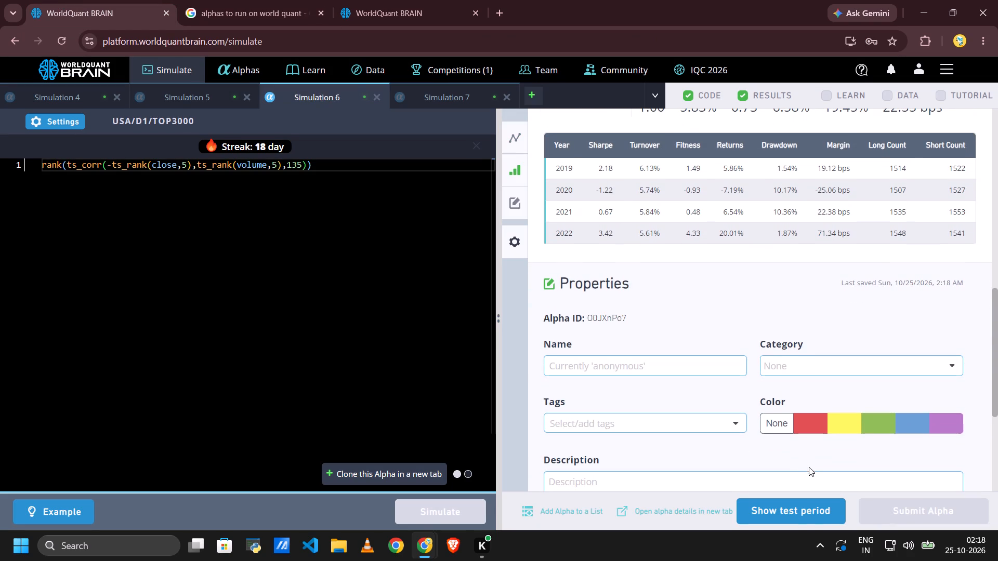
left_click(811, 515)
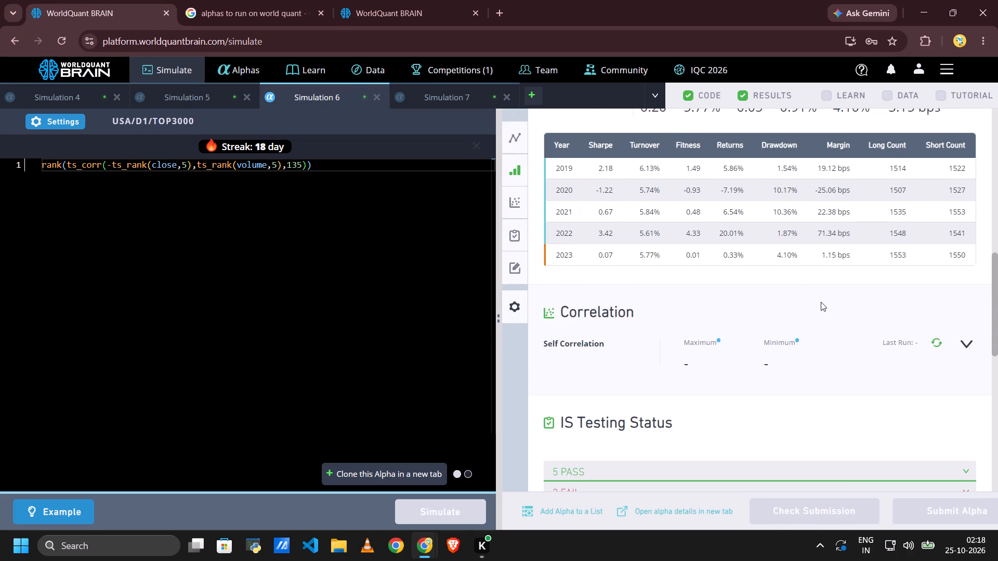
scroll(821, 302, "down", 2)
left_click(725, 339)
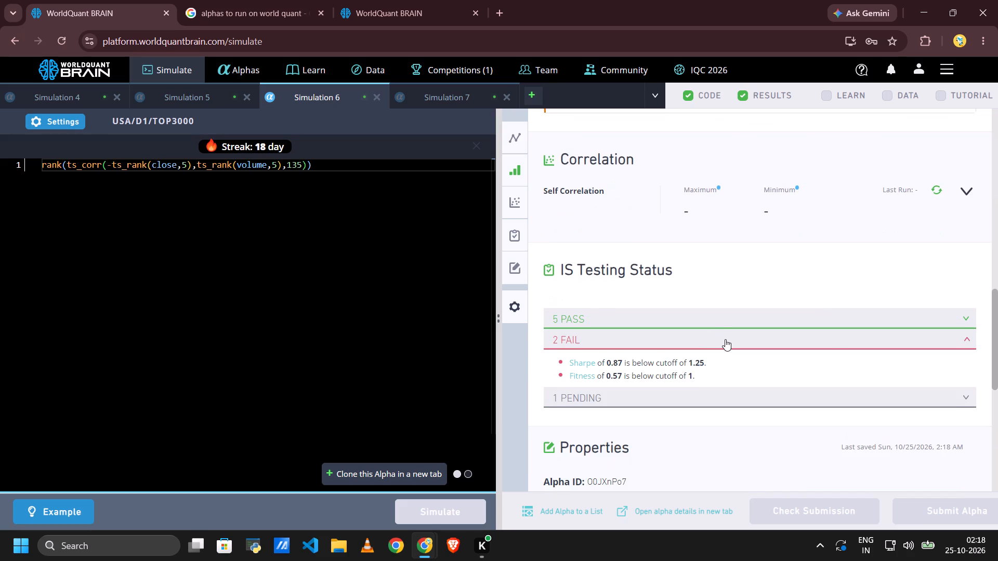
scroll(725, 339, "down", 1)
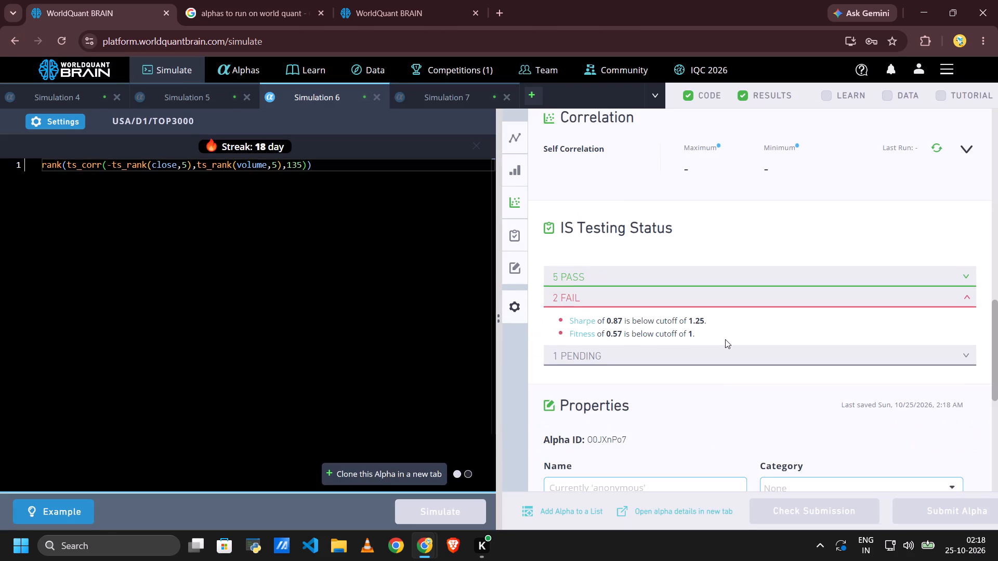
Change the ts_corr window in Simulation 6's formula to 252 and run the simulation.
left_click(304, 164)
key("BackSpace")
key("BackSpace")
key("BackSpace")
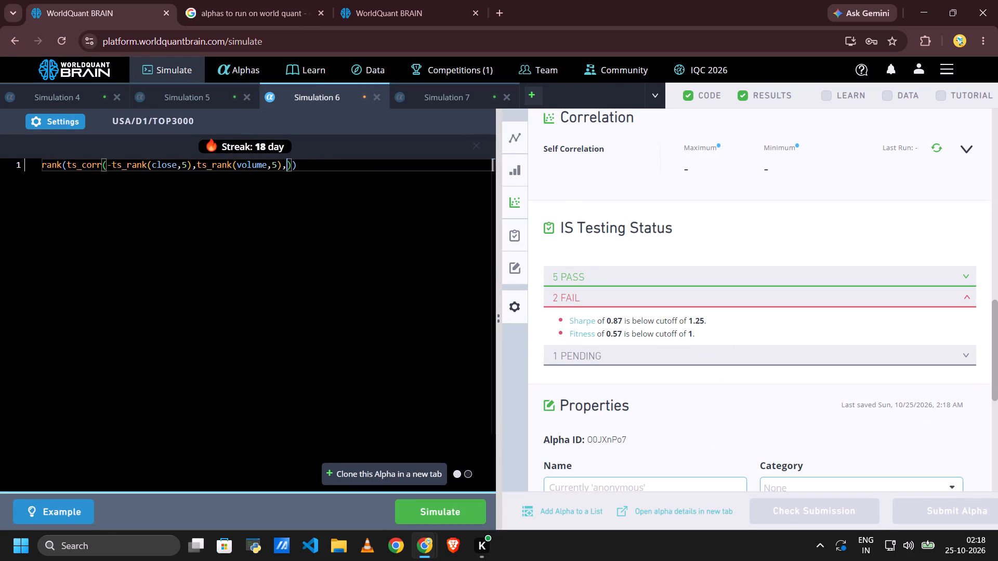
type("252")
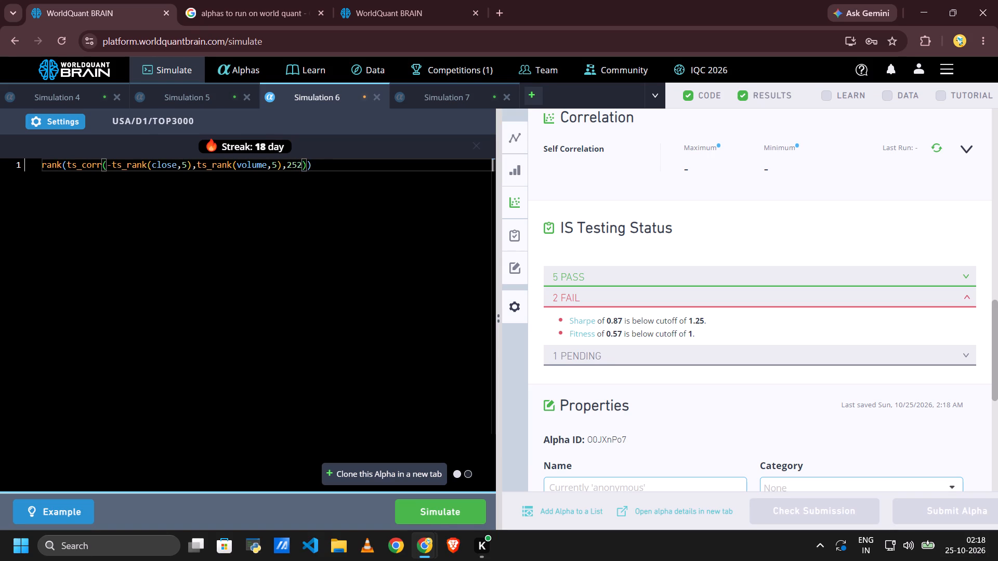
left_click(455, 523)
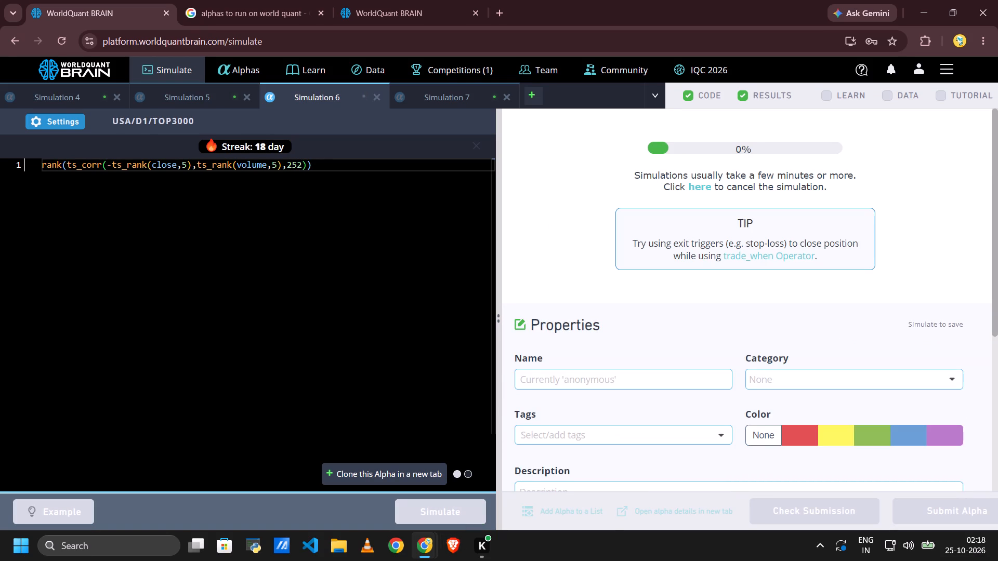
left_click(347, 170)
left_click(187, 89)
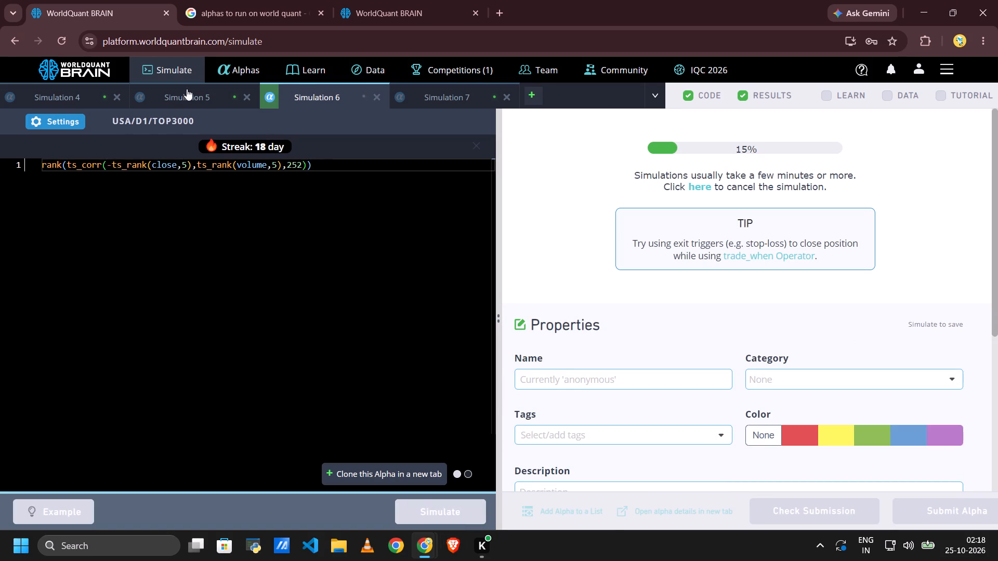
left_click(36, 95)
scroll(756, 296, "down", 5)
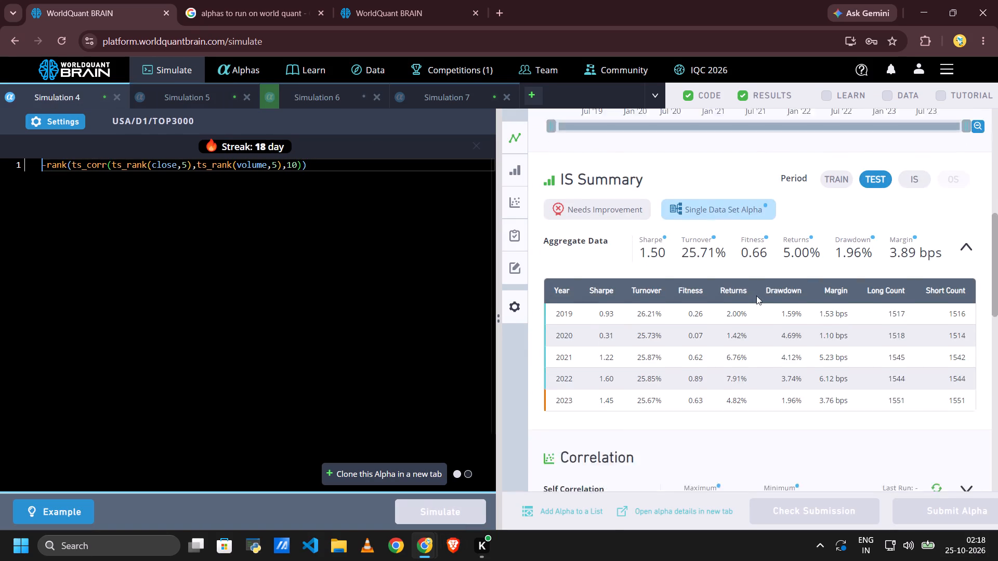
scroll(756, 296, "down", 1)
scroll(784, 405, "down", 3)
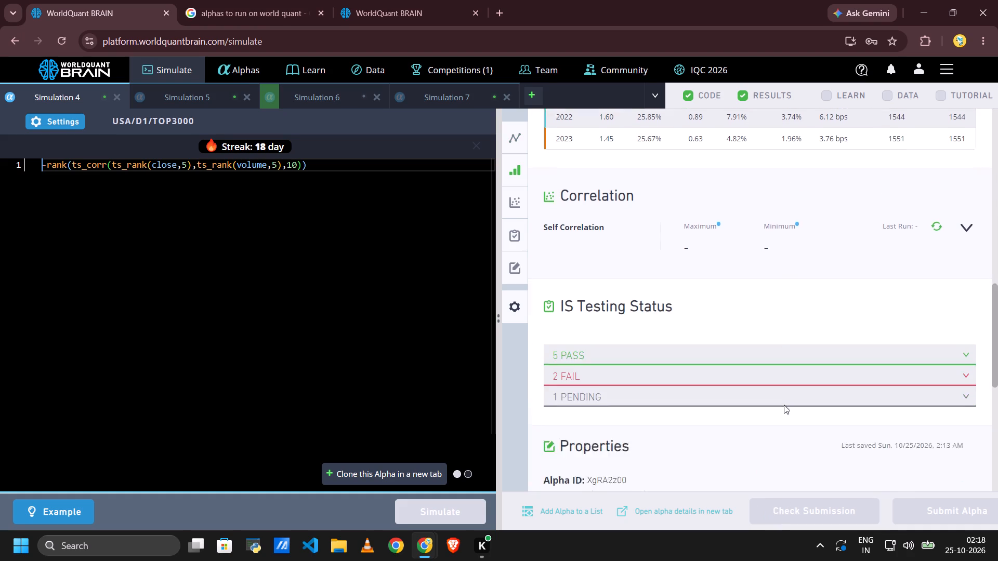
scroll(784, 405, "down", 3)
left_click(642, 259)
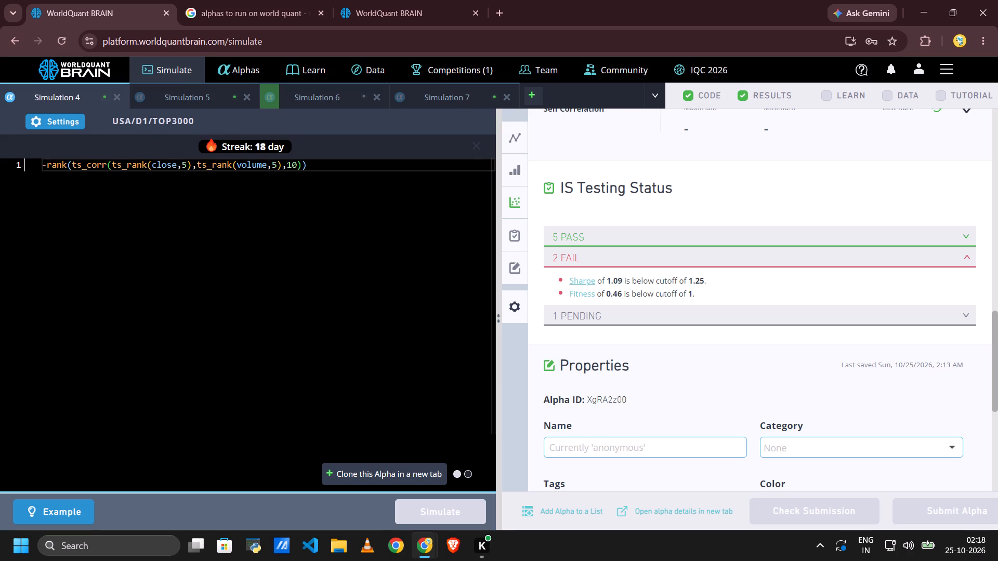
Set both the close and volume ts_rank windows in Simulation 4's formula to 10.
left_click(188, 164)
key("BackSpace")
type("10")
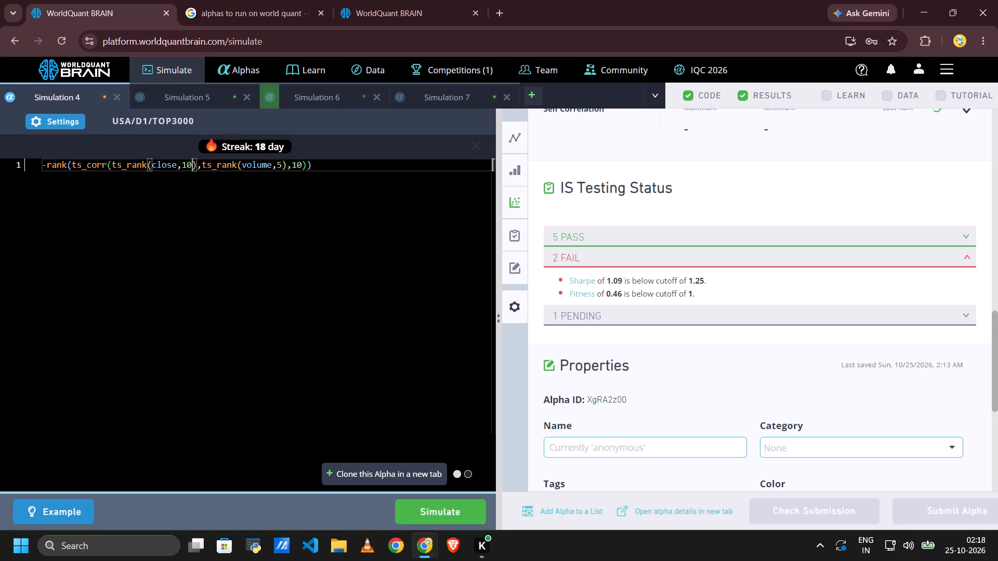
key("Right")
key("Right")
key("Right")
key("Right")
key("Right")
key("Right")
key("Right")
key("Right")
key("Right")
key("Right")
key("Right")
key("Right")
key("Right")
key("Right")
key("Right")
key("Right")
key("Right")
key("Right")
key("Right")
key("Left")
key("BackSpace")
type("10")
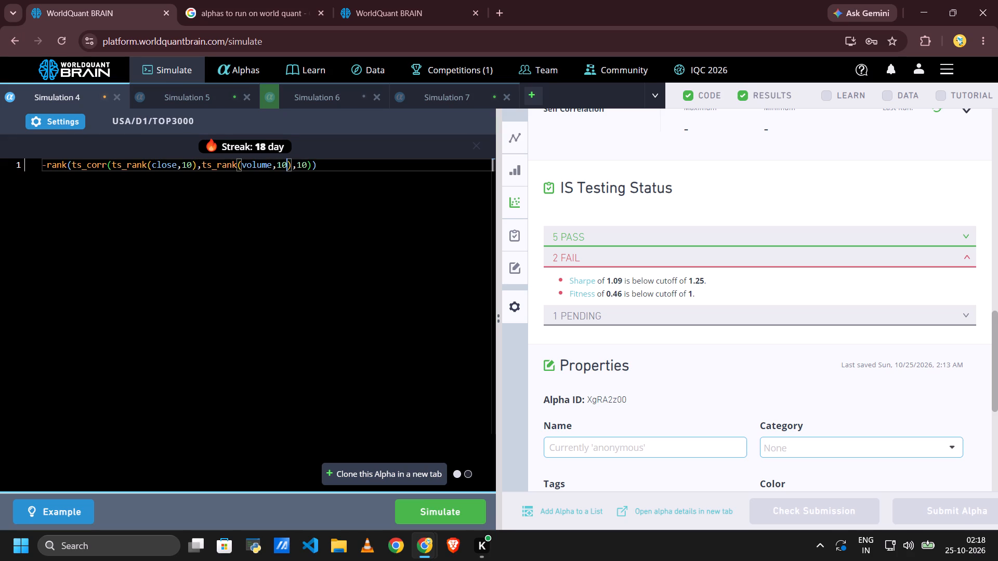
Change the ts_corr window in Simulation 4's formula to 60 and run the simulation.
left_click(307, 163)
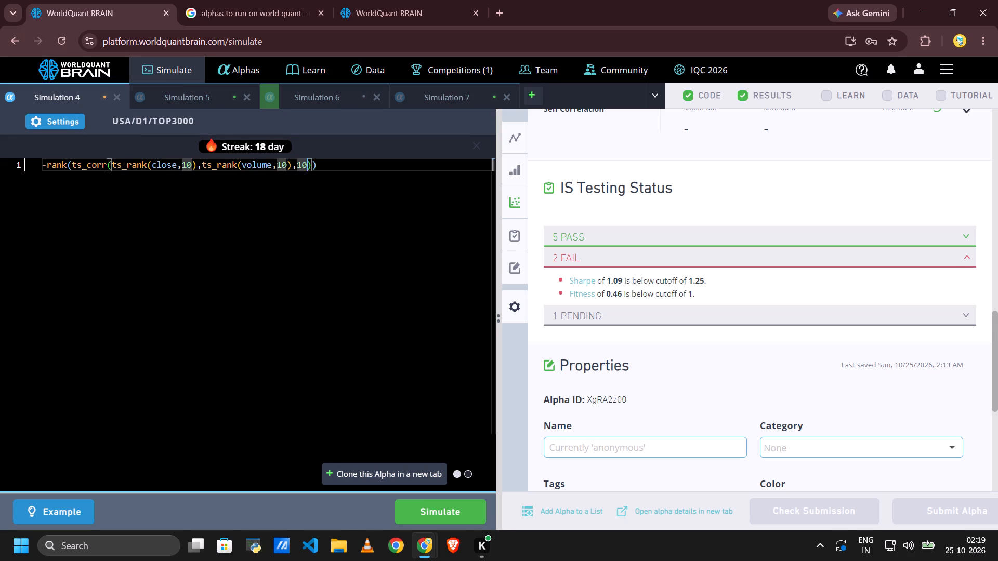
key("BackSpace")
key("BackSpace")
type("60")
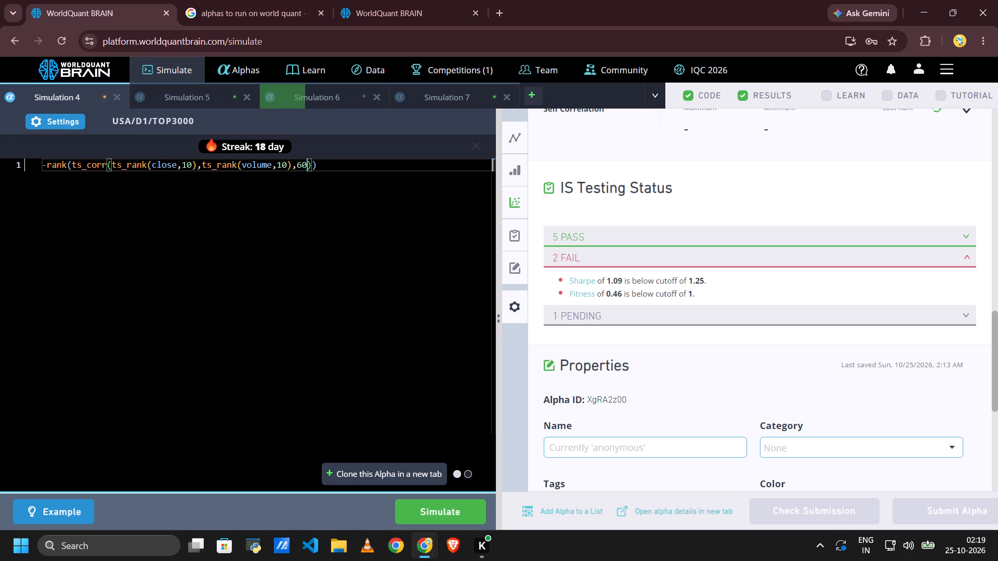
left_click(436, 501)
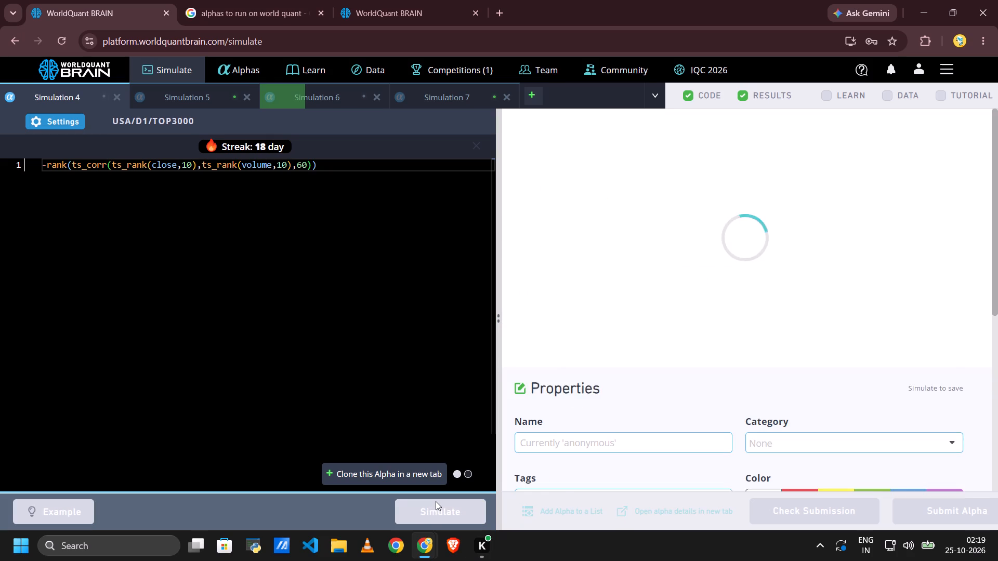